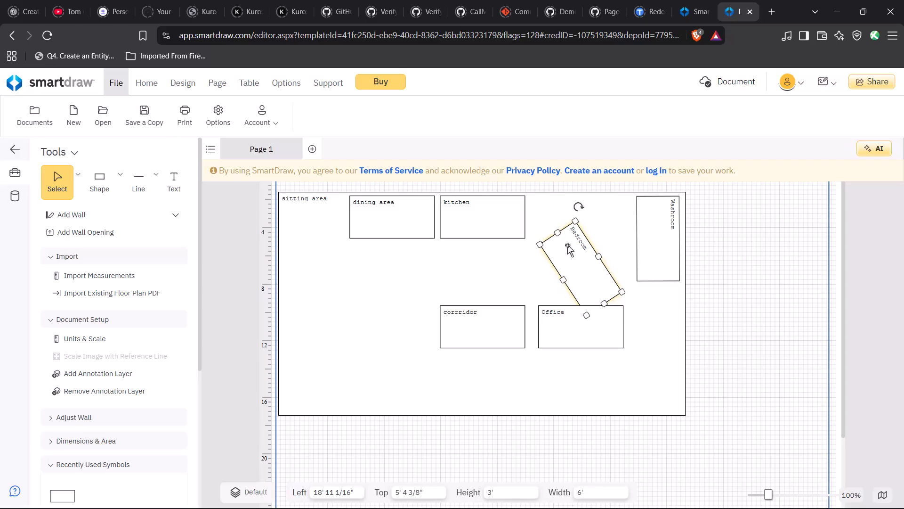
# Move the tilted Bedroom rectangle into the lower part of the sitting area and rotate it to horizontal.
pyautogui.moveTo(567, 245); pyautogui.dragTo(355, 282)
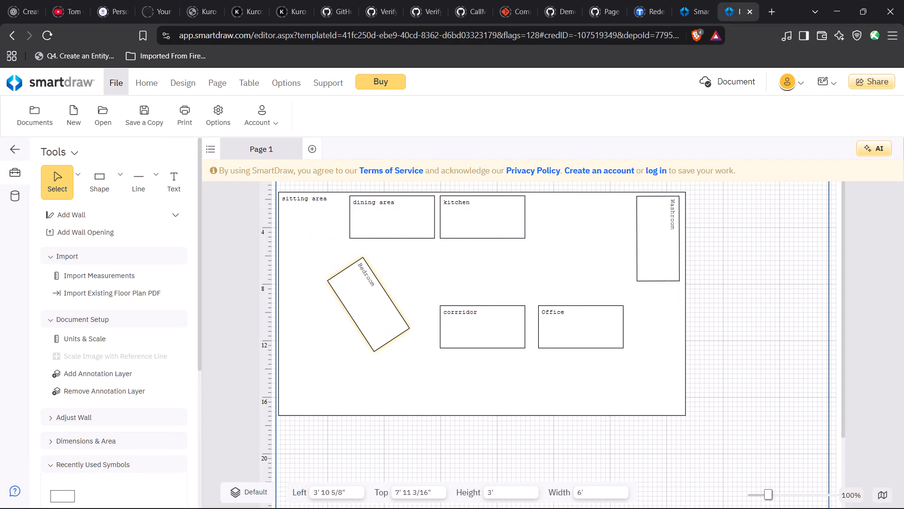
pyautogui.moveTo(355, 282); pyautogui.dragTo(406, 324)
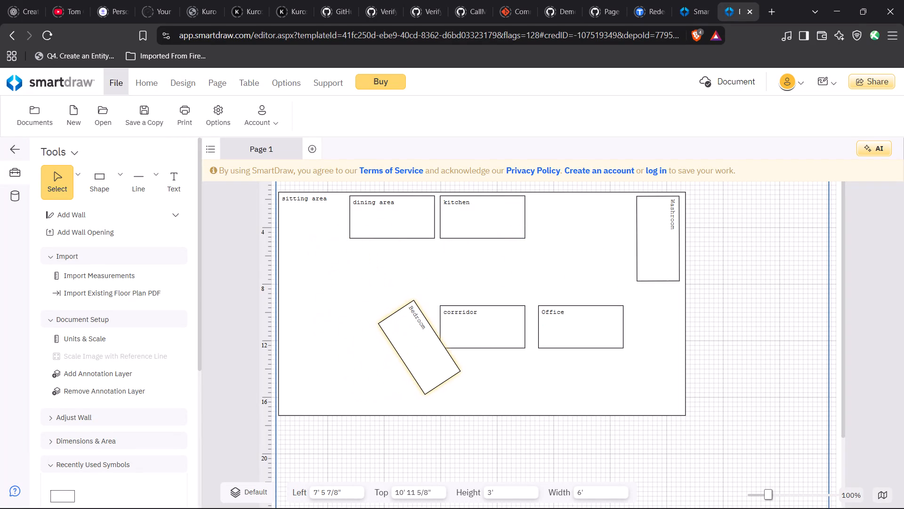
pyautogui.moveTo(406, 324); pyautogui.dragTo(405, 327)
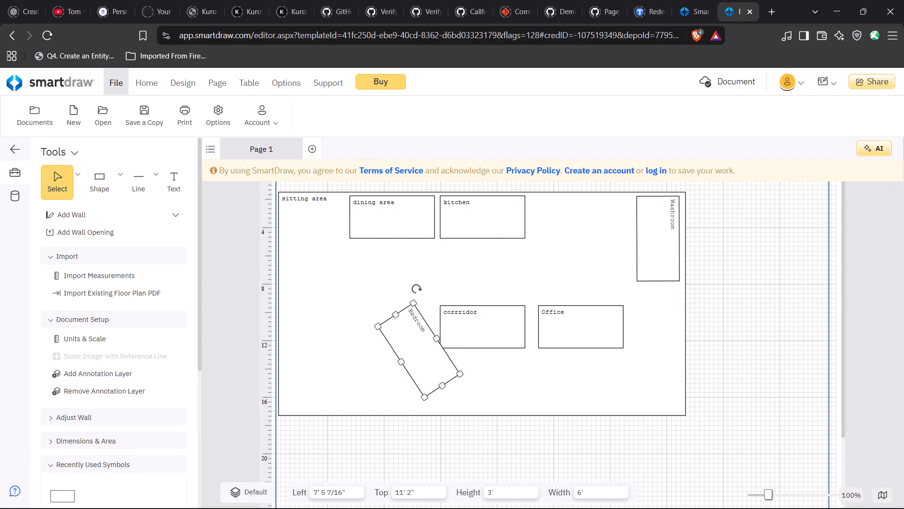
pyautogui.moveTo(441, 385); pyautogui.dragTo(476, 367)
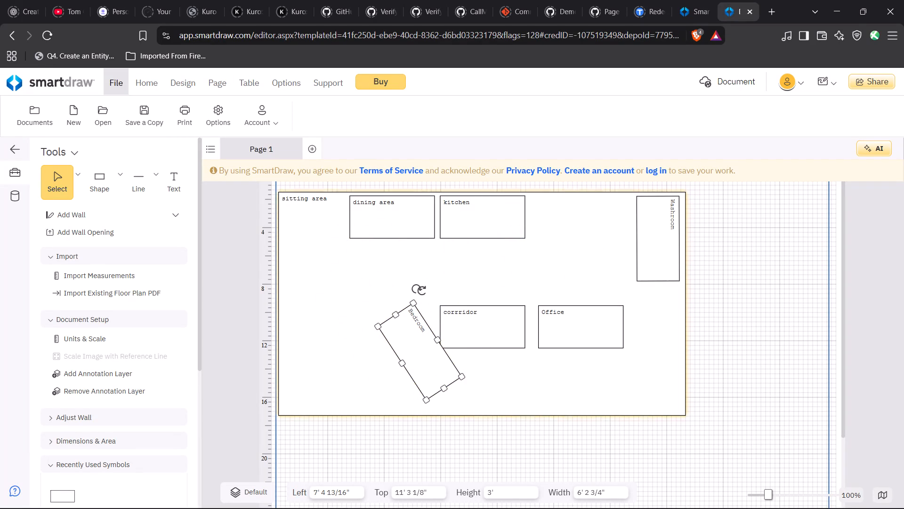
pyautogui.moveTo(416, 290); pyautogui.dragTo(377, 330)
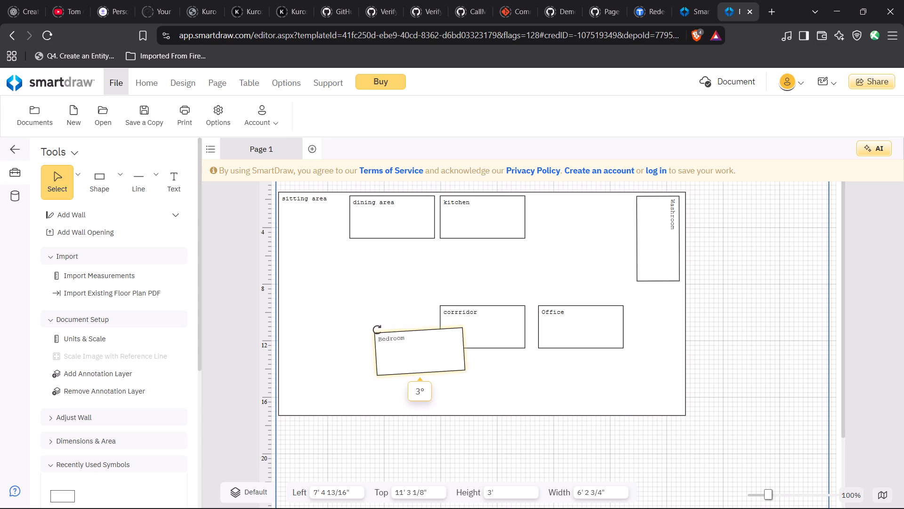
pyautogui.moveTo(377, 330); pyautogui.dragTo(377, 328)
# Add "Guest" in front of the Bedroom label so it reads "GuestBedroom".
pyautogui.click(408, 338)
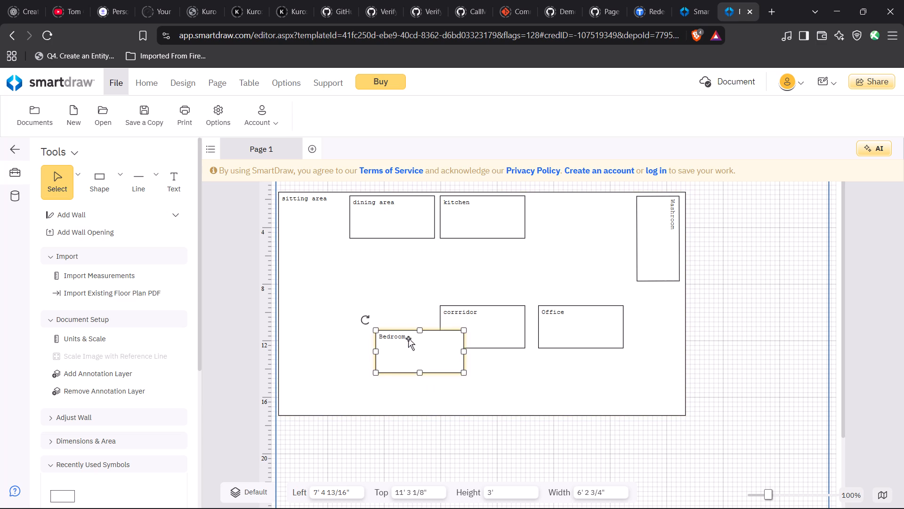
pyautogui.click(408, 338)
pyautogui.tripleClick(408, 338)
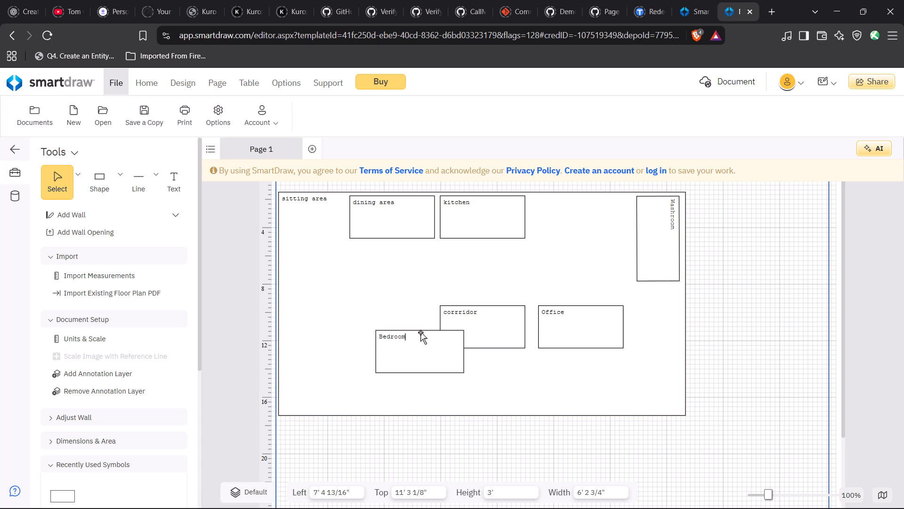
pyautogui.press('Left')
pyautogui.press('Left')
pyautogui.press('Left')
pyautogui.press('Left')
pyautogui.press('Left')
pyautogui.press('Left')
pyautogui.press('Left')
pyautogui.hotkey('shift', 'g')
pyautogui.write('uest')
pyautogui.click(446, 349)
# Move GuestBedroom clear below the corridor room and enlarge it to about 9' 5" wide by 4' 3" high.
pyautogui.moveTo(442, 330); pyautogui.dragTo(540, 318)
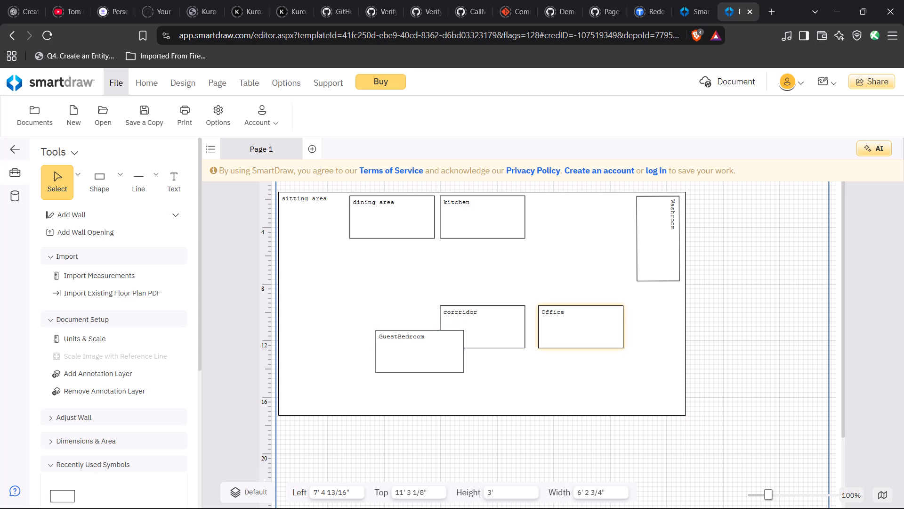
pyautogui.moveTo(540, 318); pyautogui.dragTo(441, 337)
pyautogui.moveTo(441, 337); pyautogui.dragTo(463, 365)
pyautogui.click(457, 362)
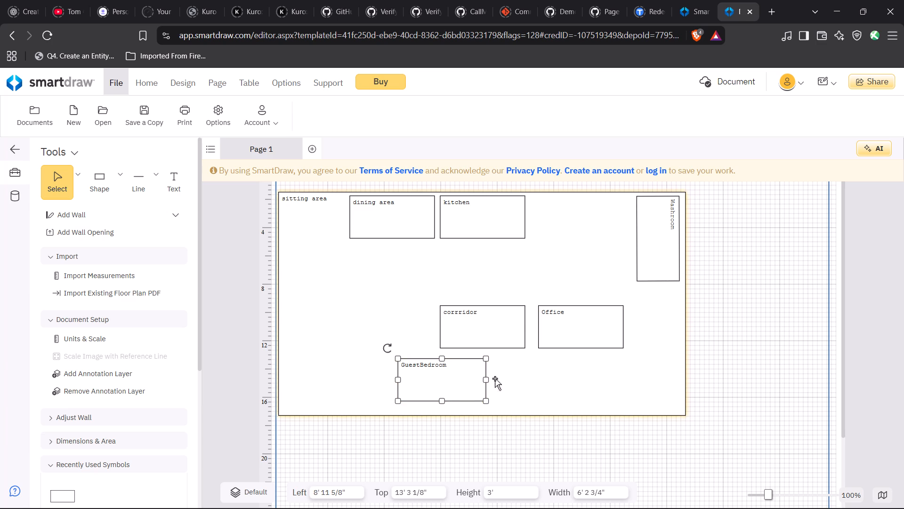
pyautogui.moveTo(486, 380); pyautogui.dragTo(531, 394)
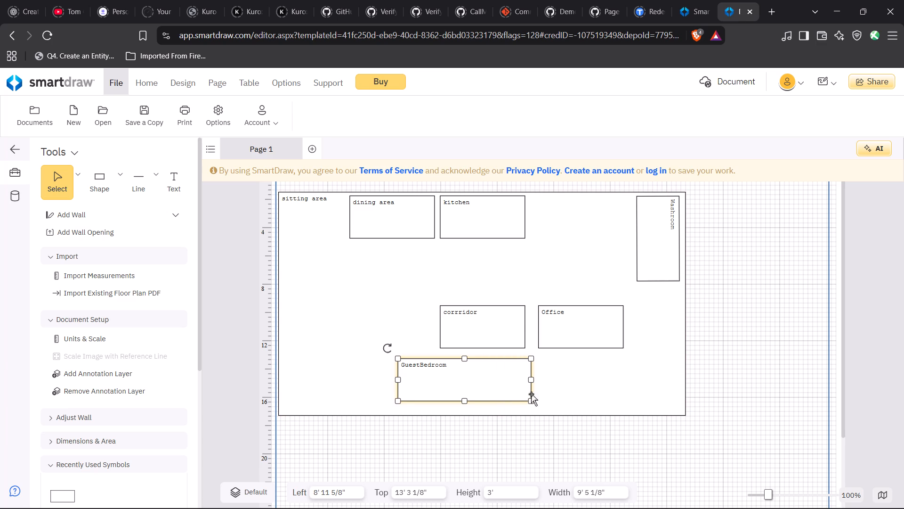
pyautogui.moveTo(463, 402); pyautogui.dragTo(464, 406)
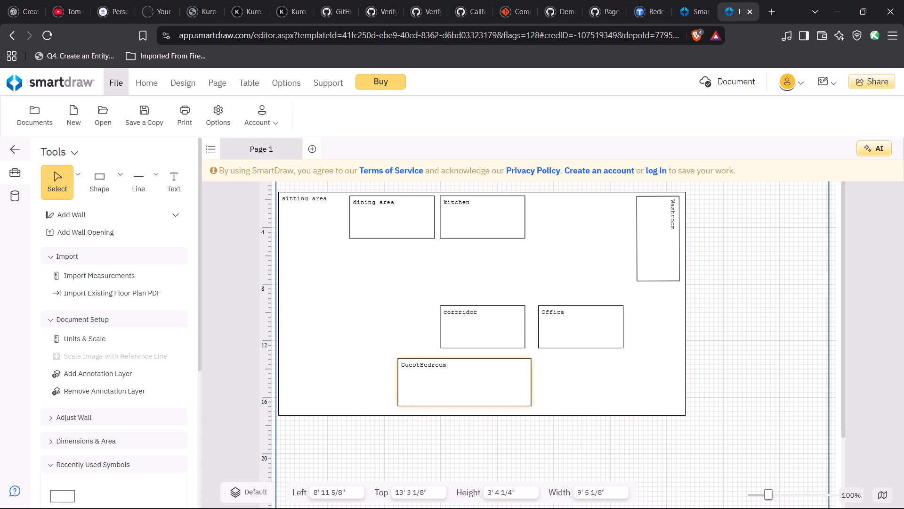
pyautogui.moveTo(464, 406); pyautogui.dragTo(465, 412)
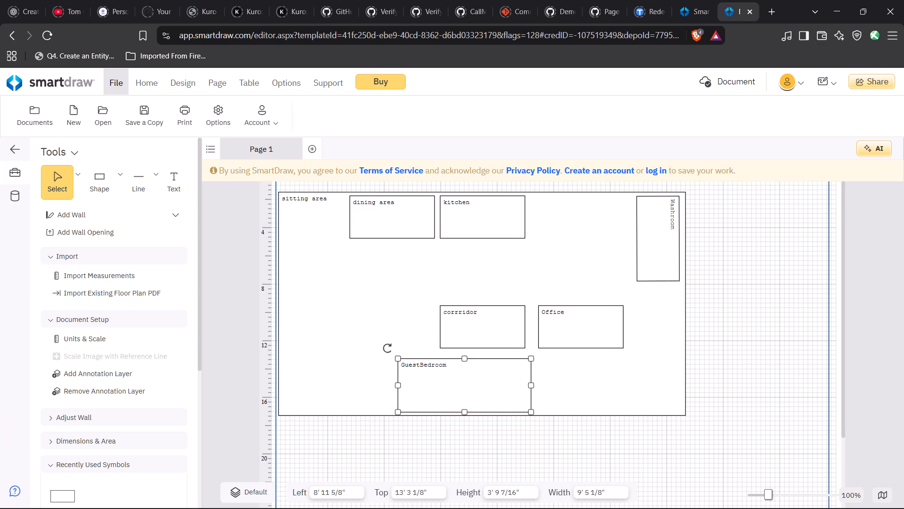
pyautogui.moveTo(464, 358); pyautogui.dragTo(462, 352)
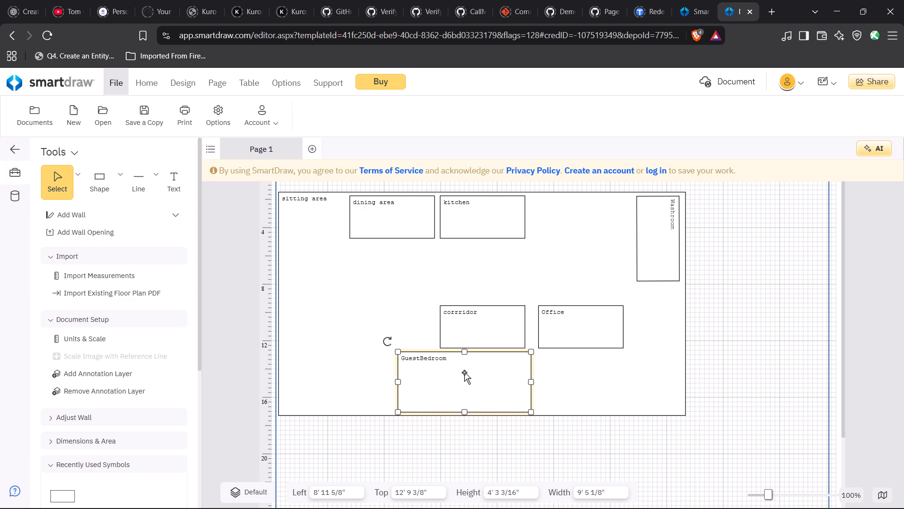
# Move GuestBedroom into the lower-right corner of the sitting area outline.
pyautogui.moveTo(464, 372); pyautogui.dragTo(615, 377)
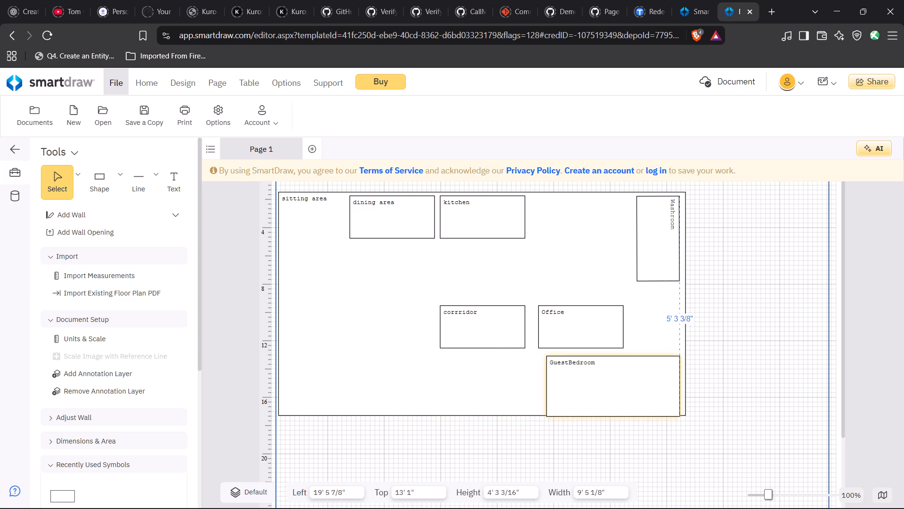
pyautogui.moveTo(615, 377); pyautogui.dragTo(618, 373)
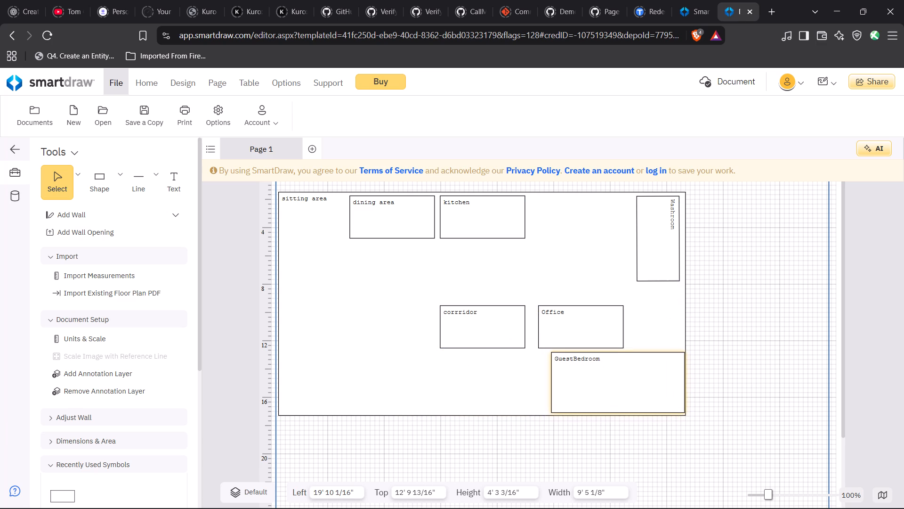
pyautogui.moveTo(618, 373); pyautogui.dragTo(616, 376)
# Move the Office room below the dining area and shift the corridor room up beneath the kitchen.
pyautogui.moveTo(592, 326); pyautogui.dragTo(375, 296)
pyautogui.moveTo(489, 343); pyautogui.dragTo(484, 312)
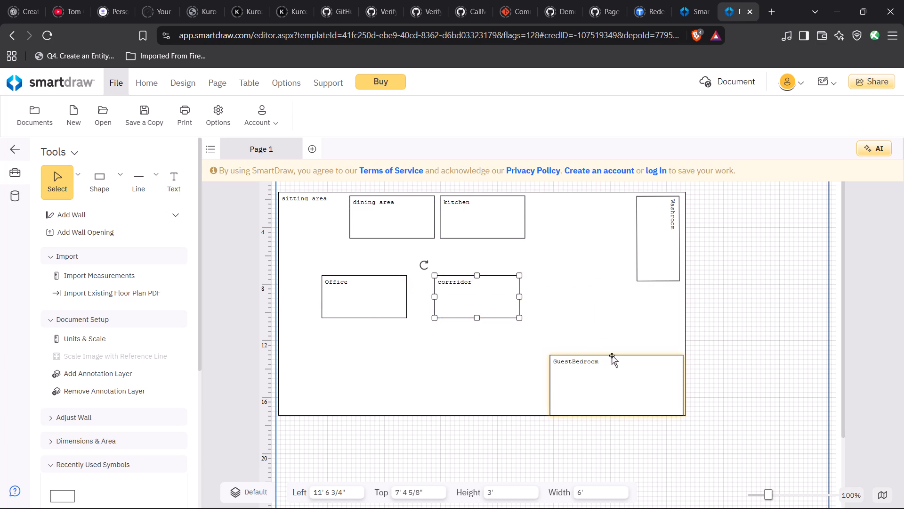
# Extend GuestBedroom upward to a height of 5' 2" and align it with the plan's lower-right corner.
pyautogui.click(612, 355)
pyautogui.moveTo(617, 354); pyautogui.dragTo(615, 347)
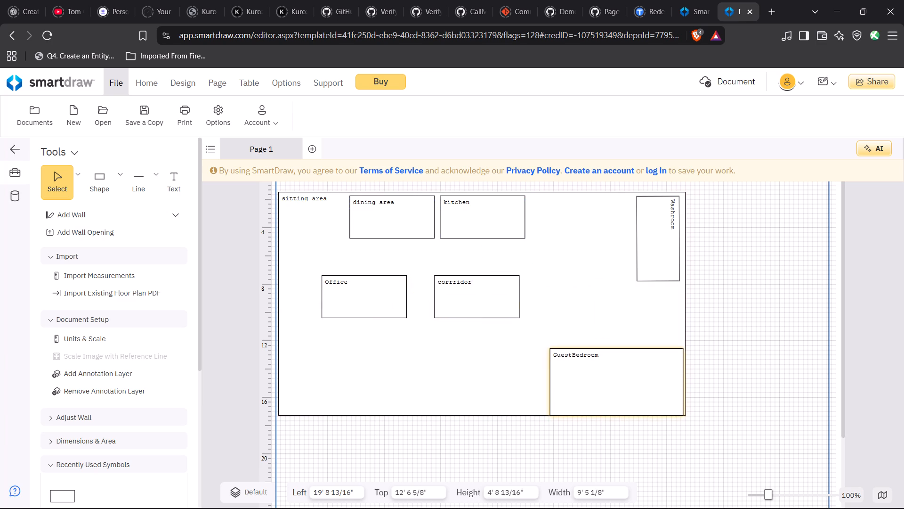
pyautogui.moveTo(615, 347); pyautogui.dragTo(613, 342)
pyautogui.click(624, 357)
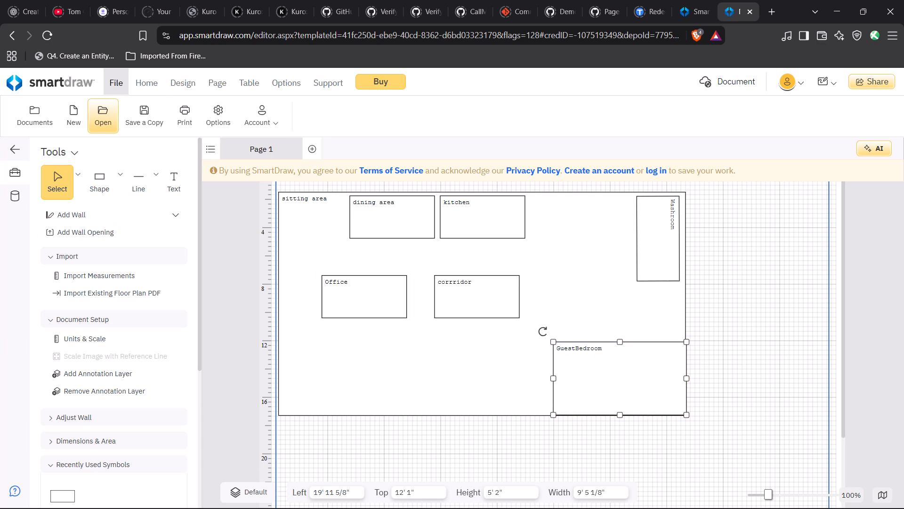
# Add a 6' by 3' rectangle below the Office and corridor rooms and label it "washroom".
pyautogui.click(119, 187)
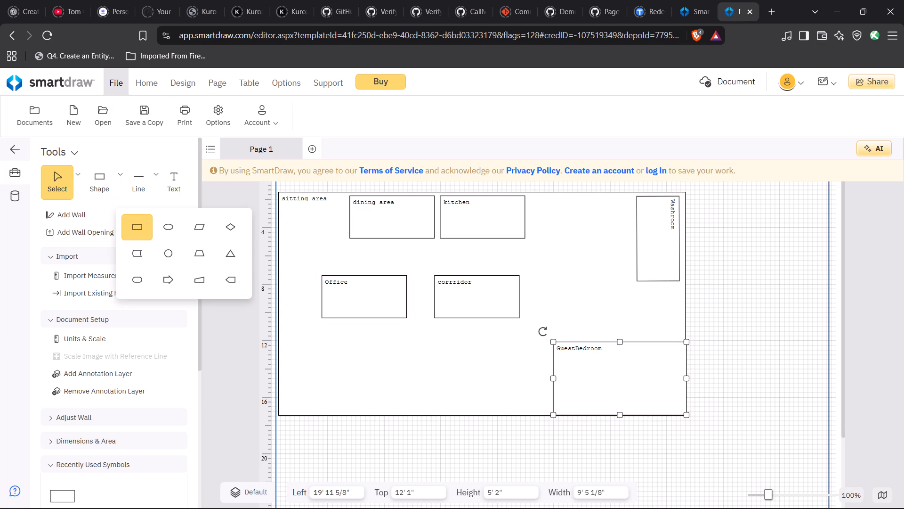
pyautogui.click(135, 224)
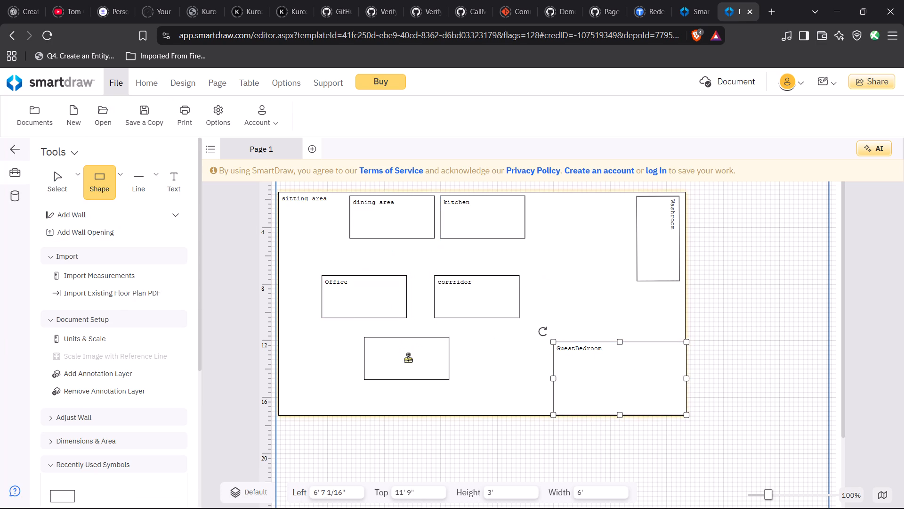
pyautogui.doubleClick(408, 359)
pyautogui.tripleClick(409, 359)
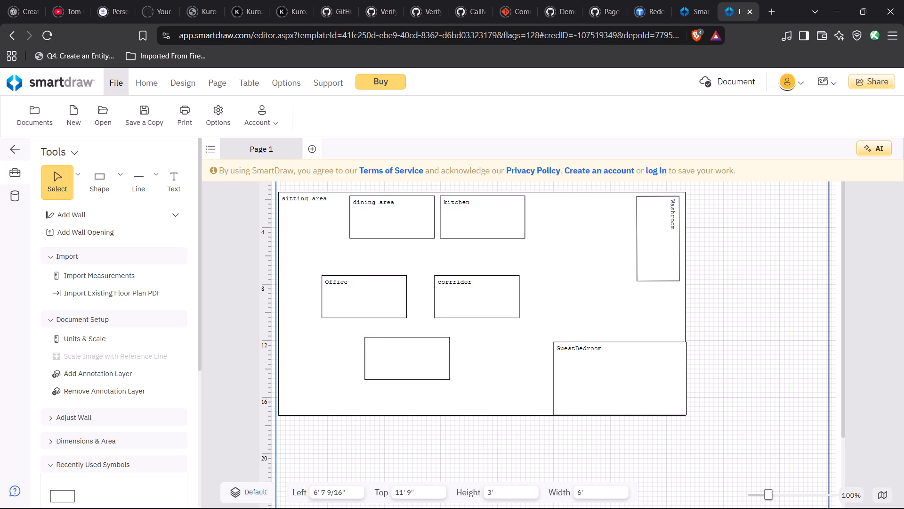
pyautogui.write('washroom')
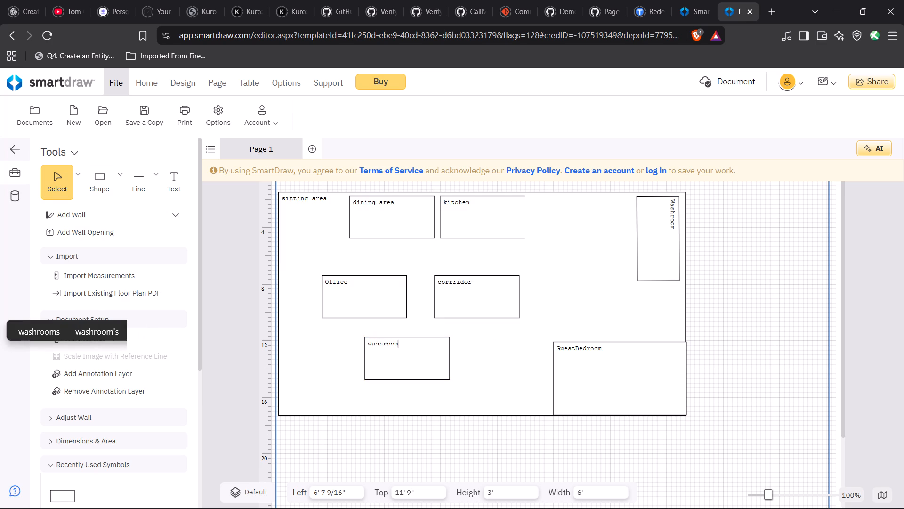
pyautogui.click(428, 366)
pyautogui.click(450, 378)
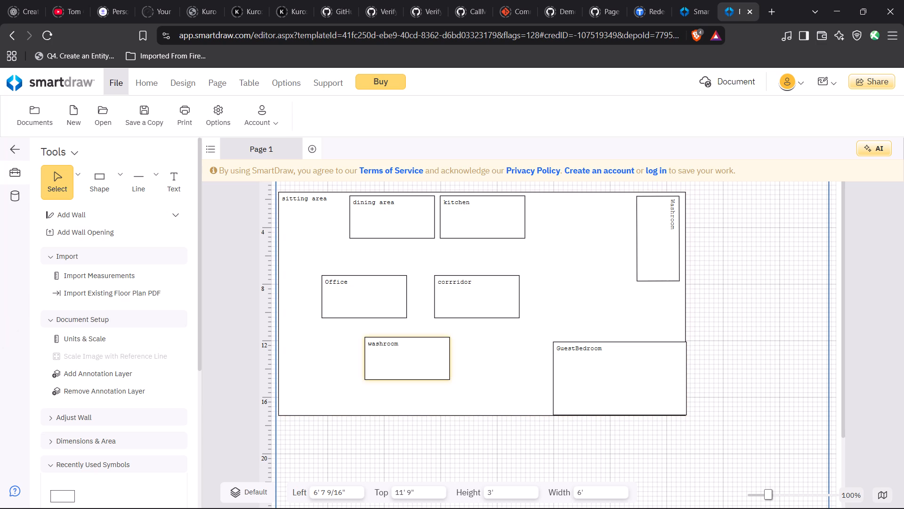
# Shift the new washroom slightly toward the Office and shrink it to about 3' 11" wide by 2' high.
pyautogui.moveTo(450, 381); pyautogui.dragTo(427, 377)
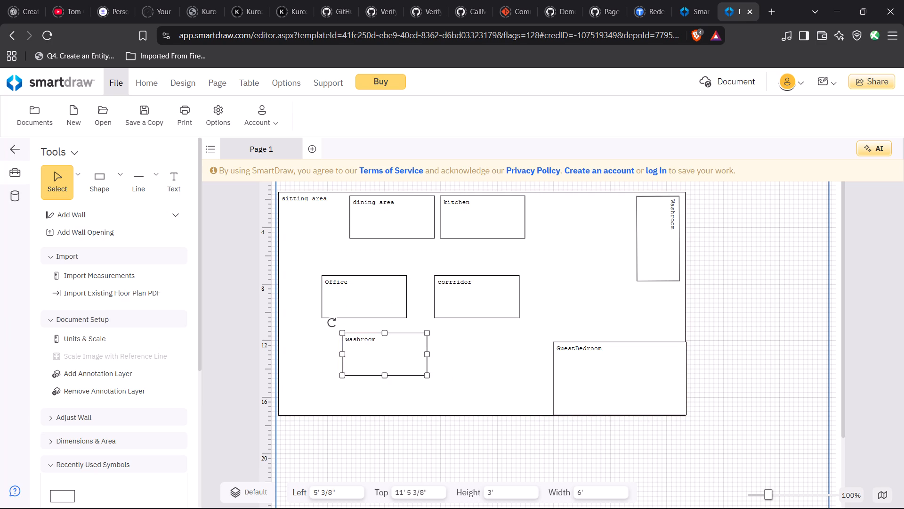
pyautogui.moveTo(429, 378); pyautogui.dragTo(388, 359)
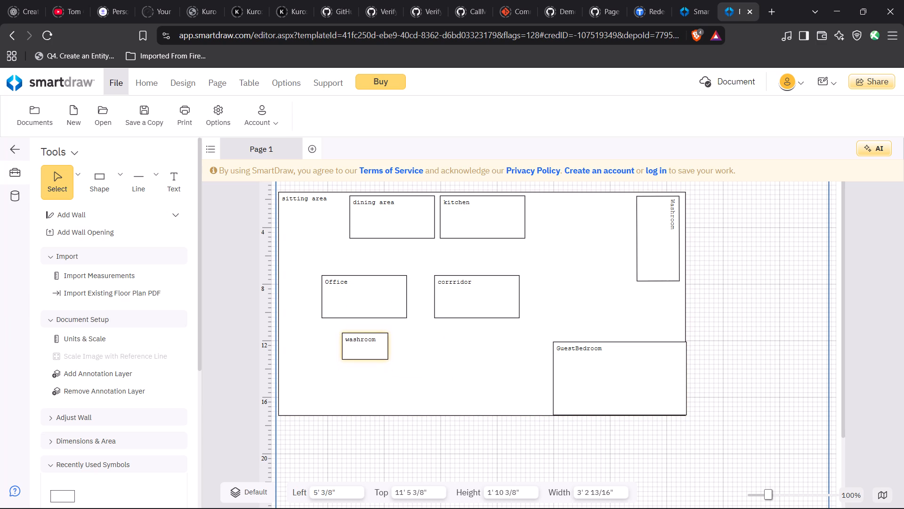
pyautogui.moveTo(388, 359); pyautogui.dragTo(397, 361)
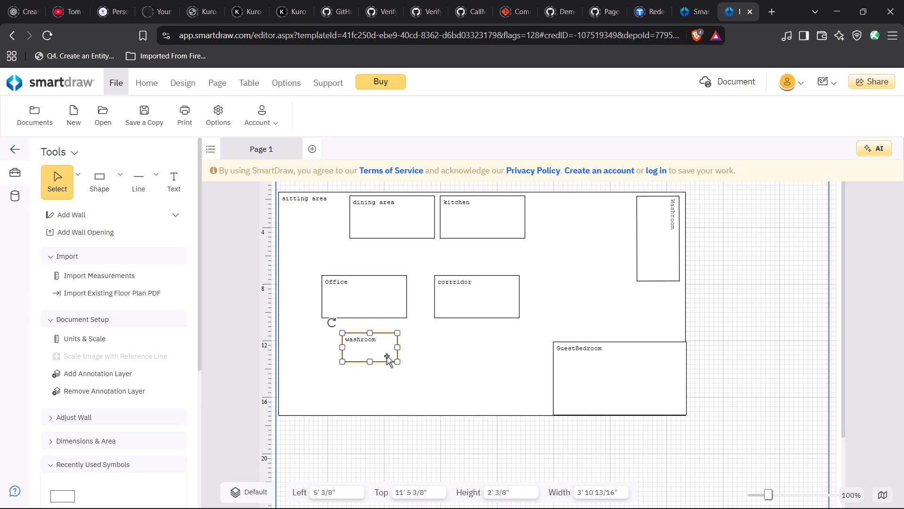
# Move the small washroom into GuestBedroom's upper-right corner, flush with its edges.
pyautogui.moveTo(381, 349); pyautogui.dragTo(636, 378)
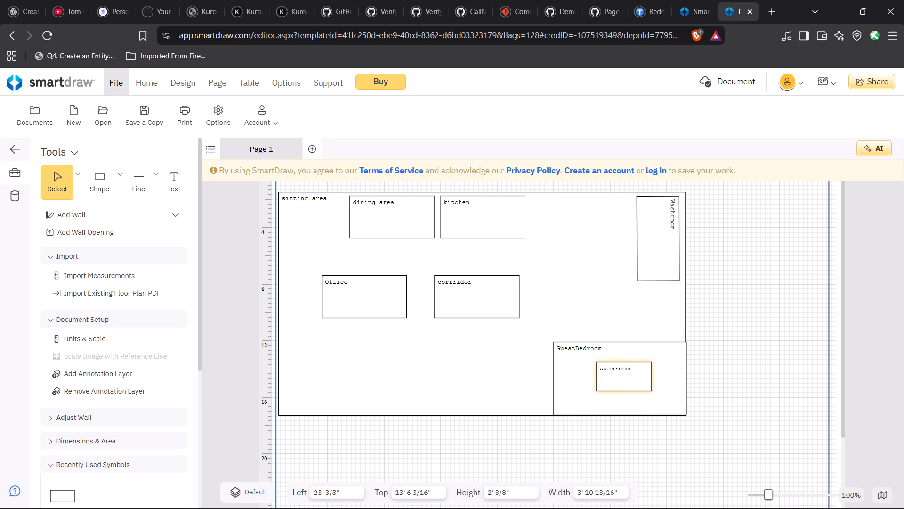
pyautogui.moveTo(636, 378); pyautogui.dragTo(667, 358)
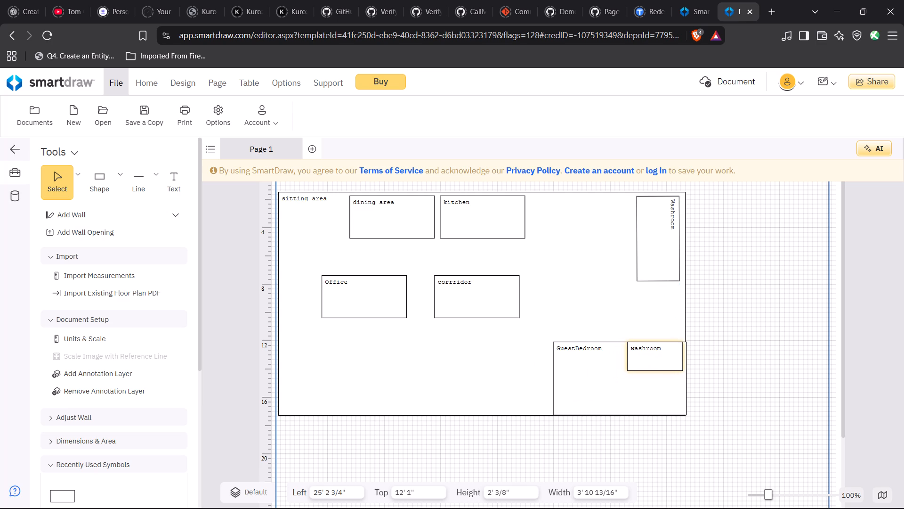
pyautogui.moveTo(667, 358); pyautogui.dragTo(668, 359)
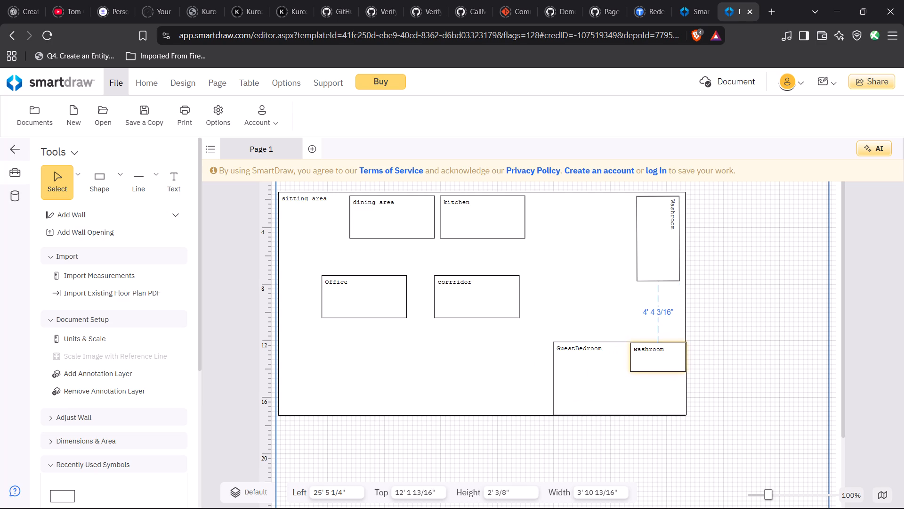
pyautogui.moveTo(668, 359); pyautogui.dragTo(668, 358)
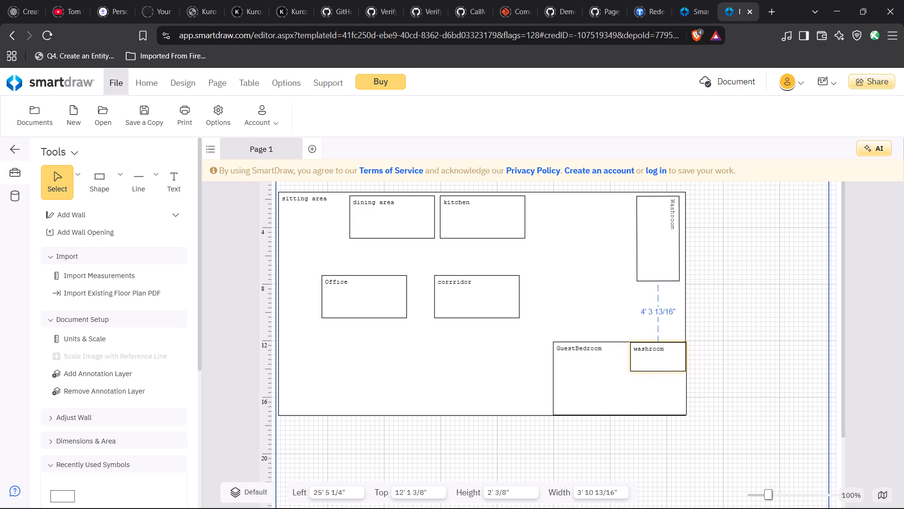
pyautogui.moveTo(668, 358); pyautogui.dragTo(668, 358)
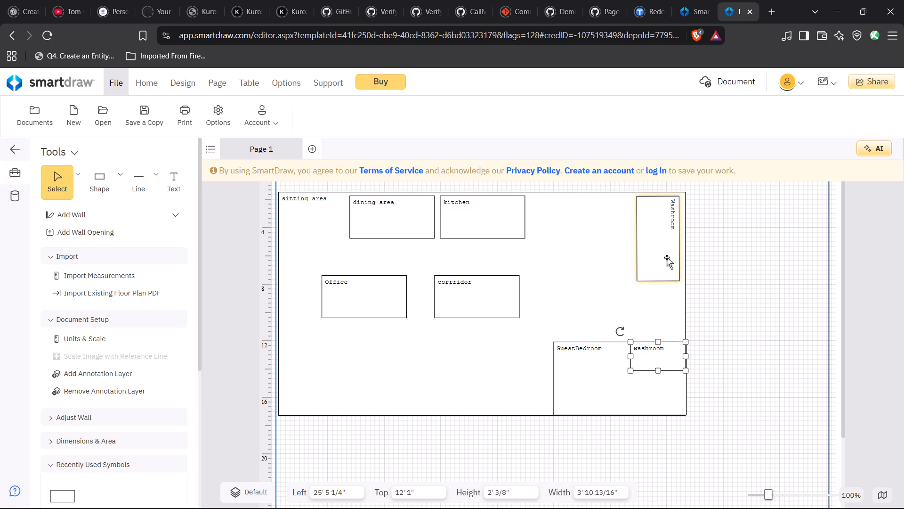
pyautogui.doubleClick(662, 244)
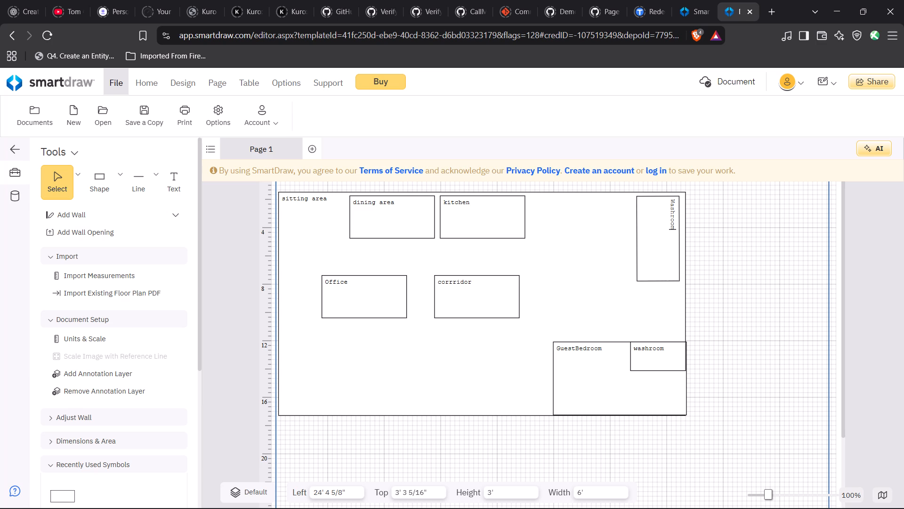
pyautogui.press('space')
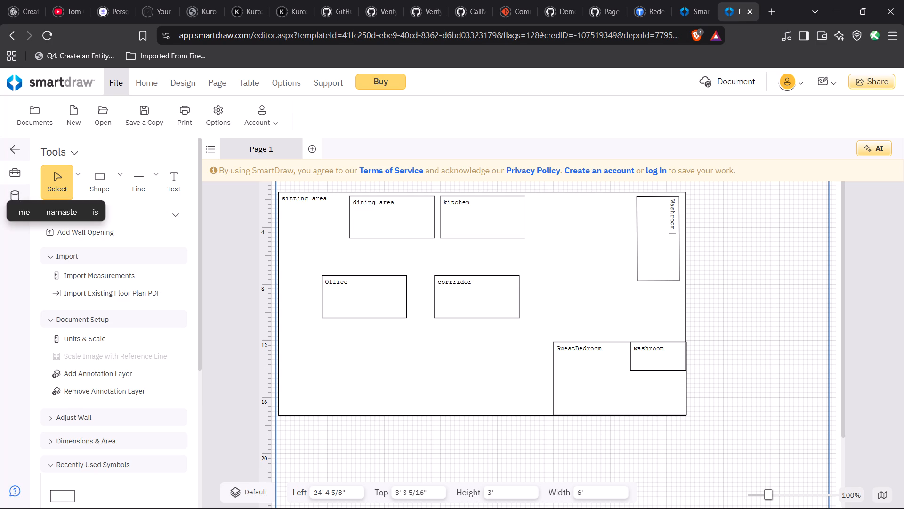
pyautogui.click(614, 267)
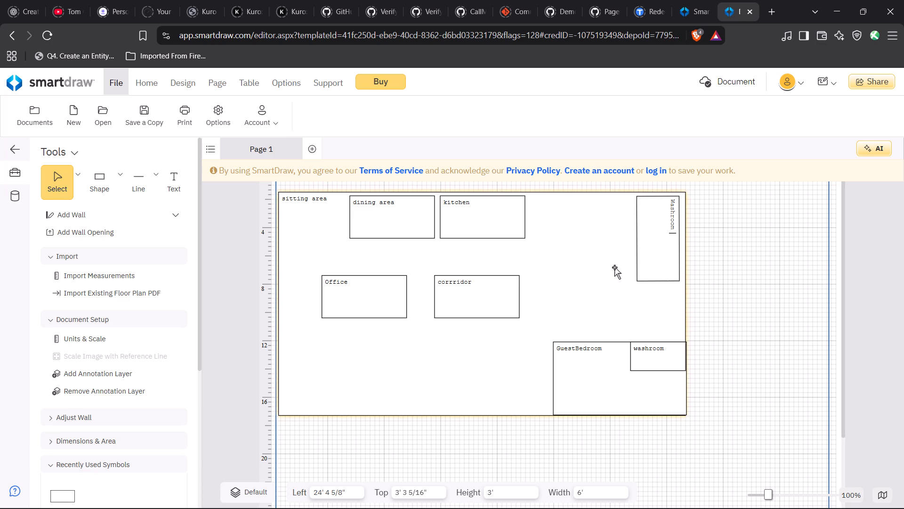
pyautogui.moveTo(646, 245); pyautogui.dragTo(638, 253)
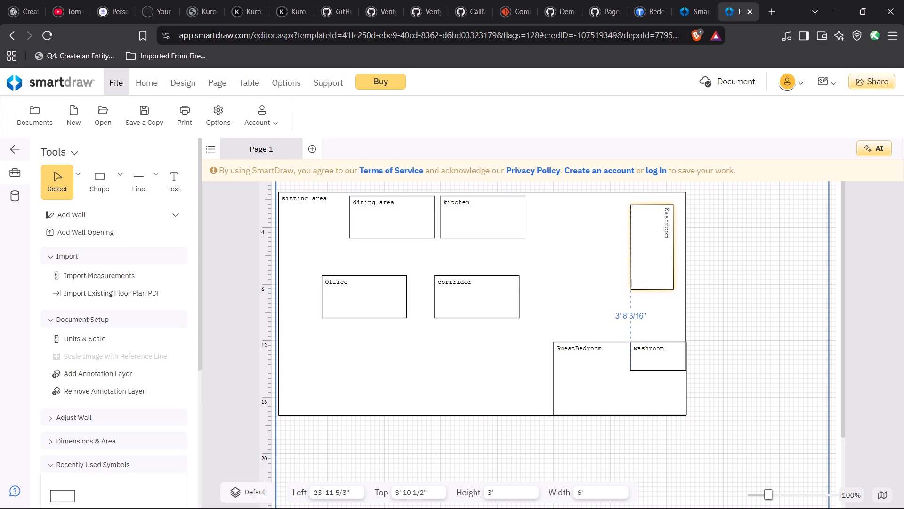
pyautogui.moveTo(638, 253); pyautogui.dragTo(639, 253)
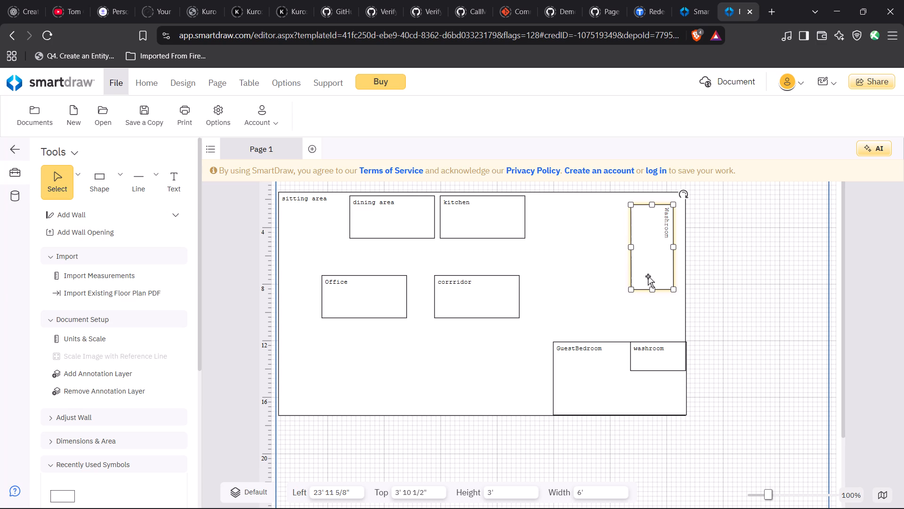
# Move the small washroom down into GuestBedroom's lower-right corner, against the plan's bottom edge.
pyautogui.click(659, 362)
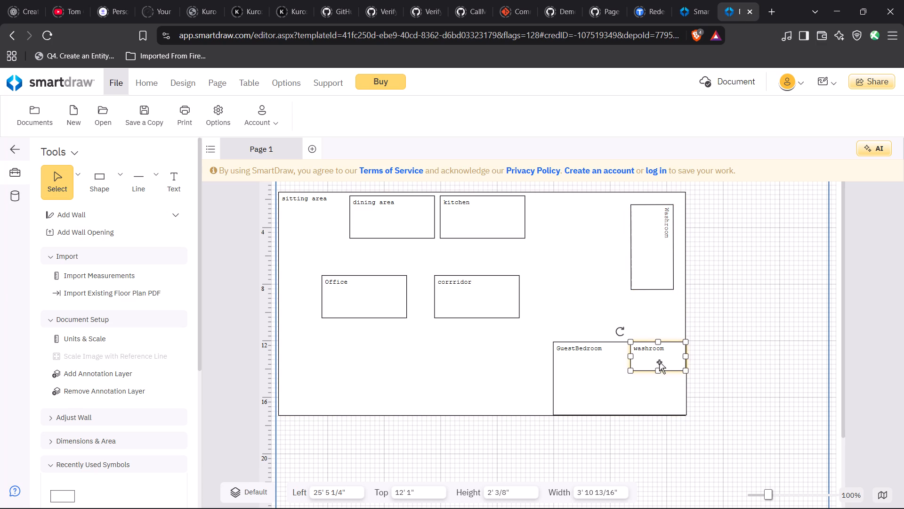
pyautogui.moveTo(659, 360); pyautogui.dragTo(660, 403)
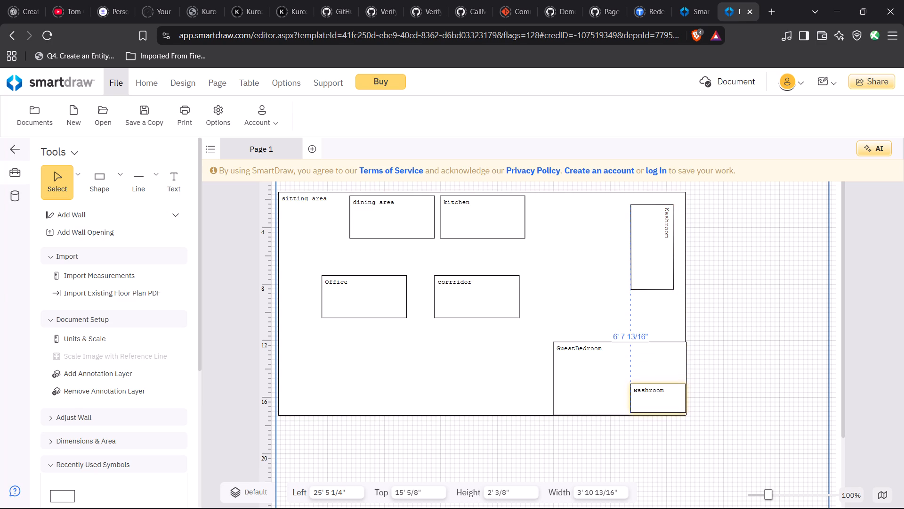
pyautogui.moveTo(660, 403); pyautogui.dragTo(660, 404)
# Move the tall Washroom near the plan's upper-right corner, flush with the right wall and top-aligned with the kitchen.
pyautogui.moveTo(645, 278); pyautogui.dragTo(651, 269)
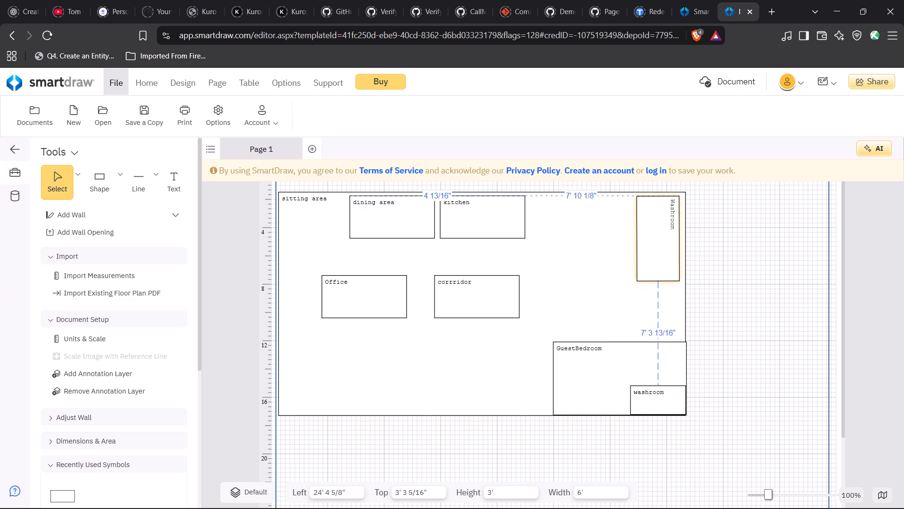
pyautogui.moveTo(651, 269); pyautogui.dragTo(656, 265)
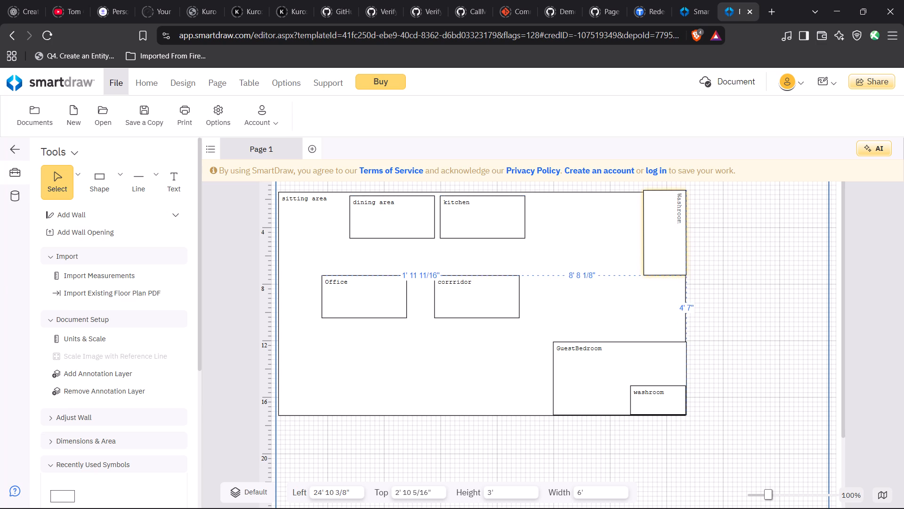
pyautogui.moveTo(656, 265); pyautogui.dragTo(655, 267)
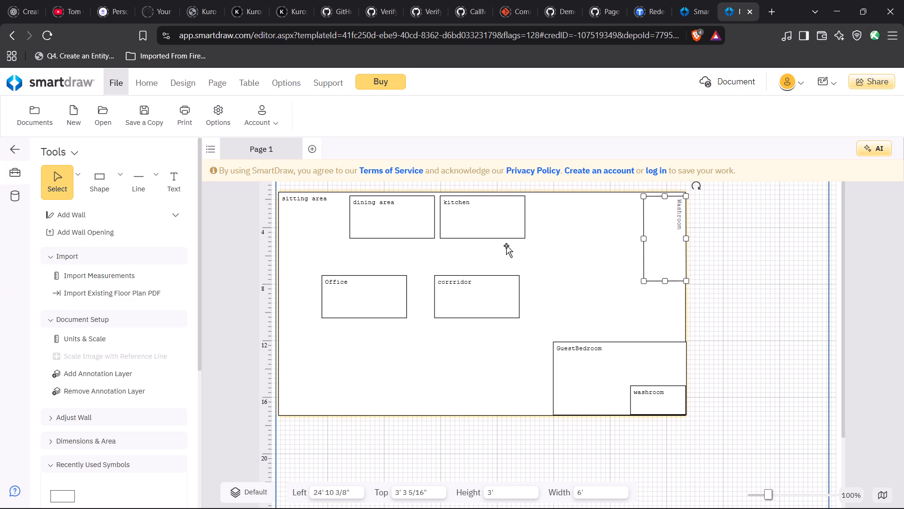
# Enlarge the kitchen to about 9' wide by 5' 5" high and place it flush against the dining area.
pyautogui.click(498, 243)
pyautogui.click(500, 225)
pyautogui.moveTo(524, 237); pyautogui.dragTo(567, 272)
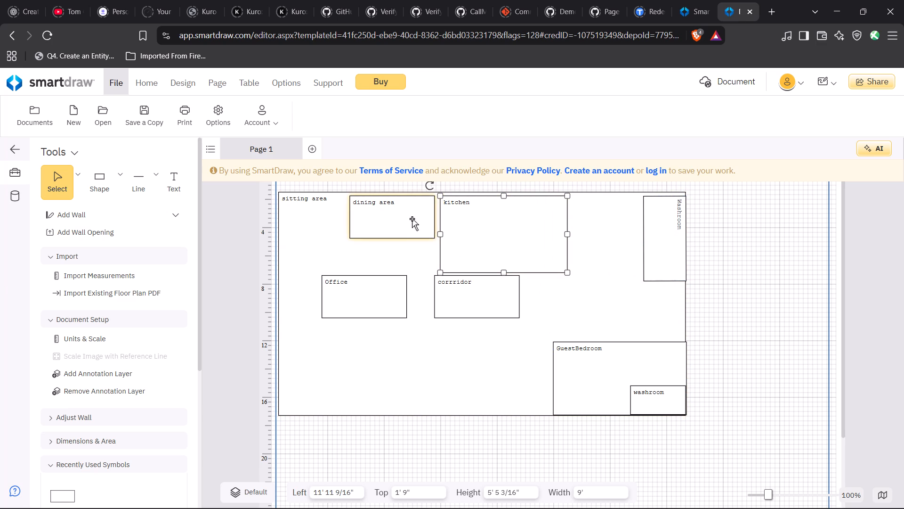
pyautogui.click(500, 236)
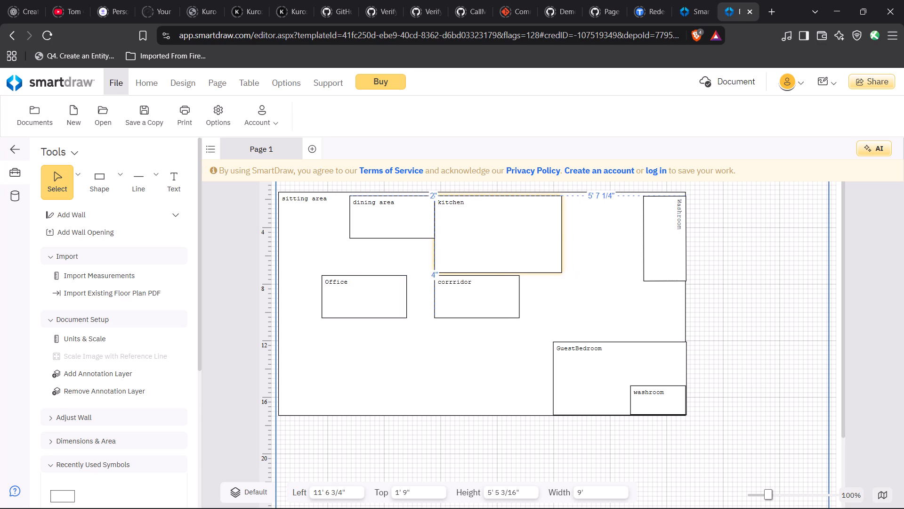
# Extend the dining area downward to a height of about 4' 6".
pyautogui.click(381, 208)
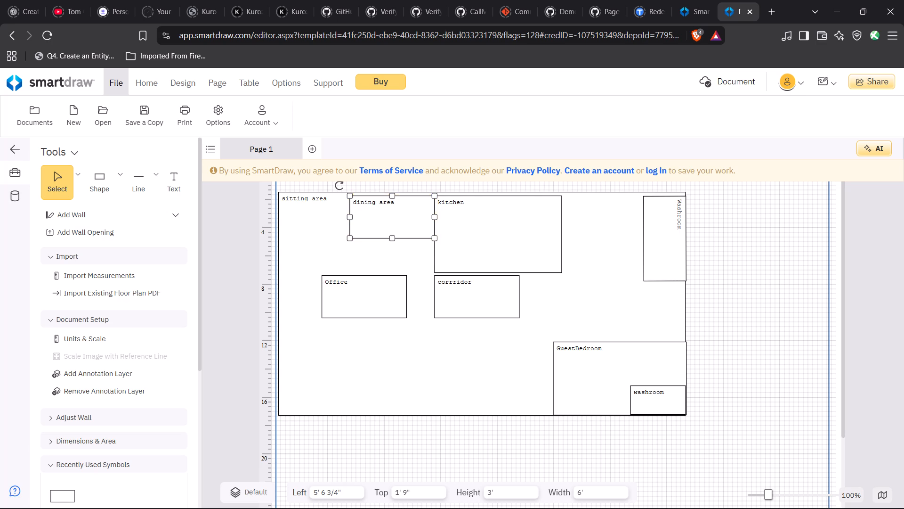
pyautogui.moveTo(391, 236); pyautogui.dragTo(390, 259)
pyautogui.click(400, 388)
# Move the Office from beside the corridor to the open area below it, near the plan's bottom edge.
pyautogui.moveTo(381, 303); pyautogui.dragTo(415, 301)
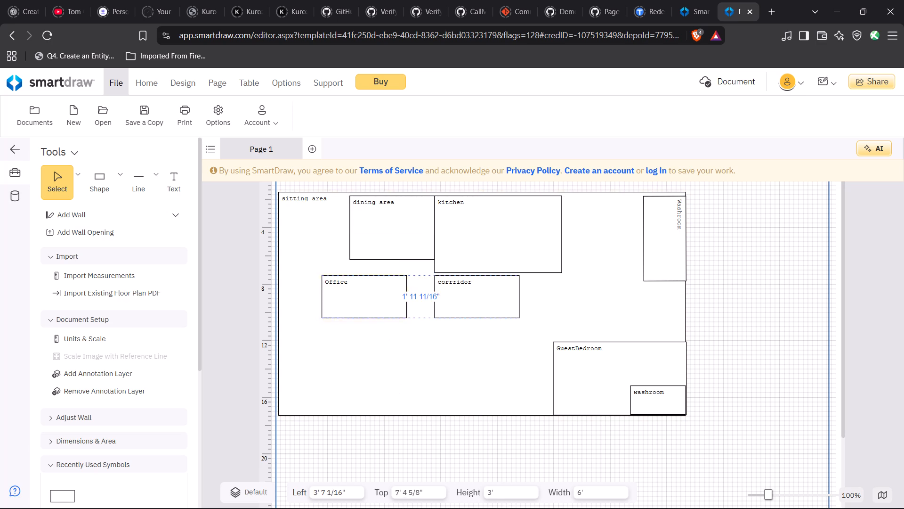
pyautogui.moveTo(415, 301); pyautogui.dragTo(491, 378)
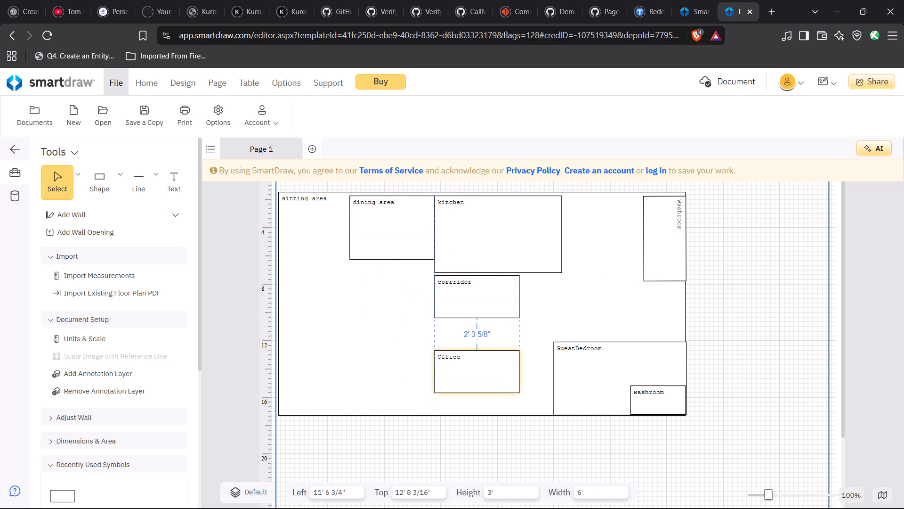
pyautogui.moveTo(491, 378); pyautogui.dragTo(488, 389)
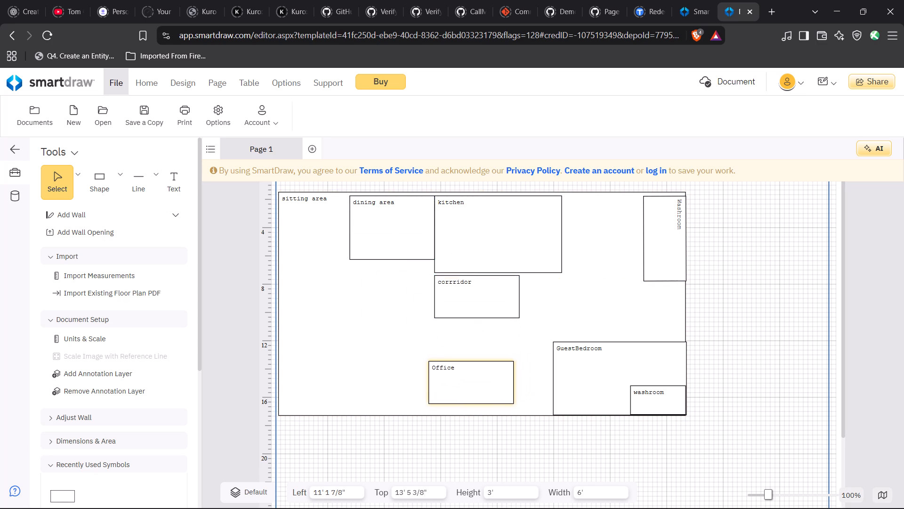
pyautogui.moveTo(488, 389); pyautogui.dragTo(486, 394)
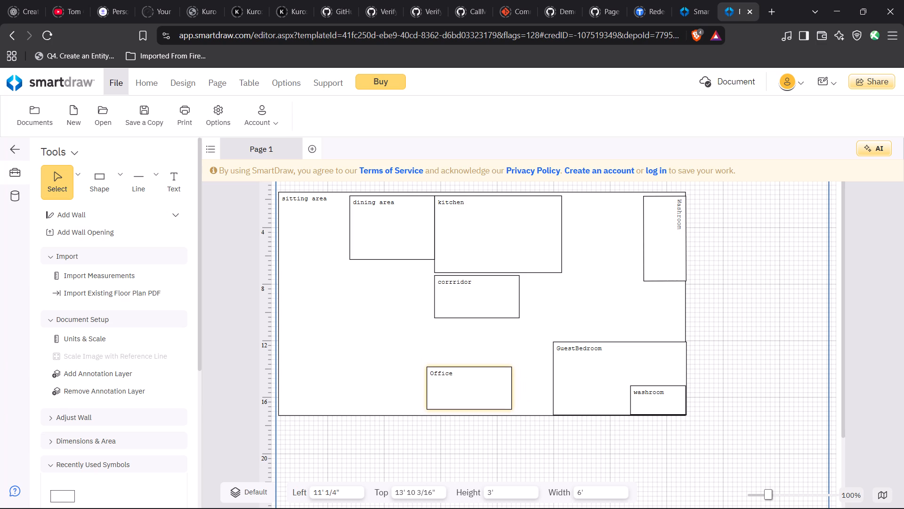
pyautogui.moveTo(486, 394); pyautogui.dragTo(485, 394)
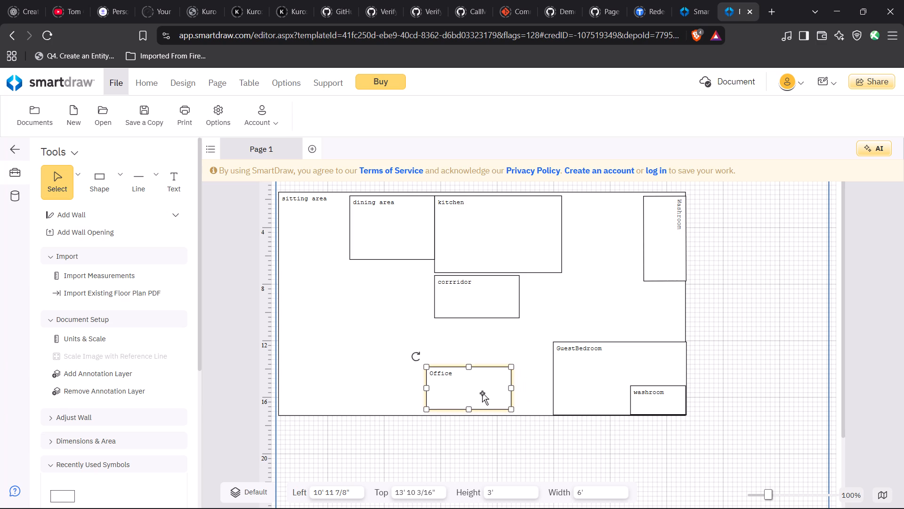
pyautogui.moveTo(482, 393); pyautogui.dragTo(504, 395)
# Resize the corridor to about 6' 5" by 2' 5" and rotate it to nearly vertical.
pyautogui.click(484, 294)
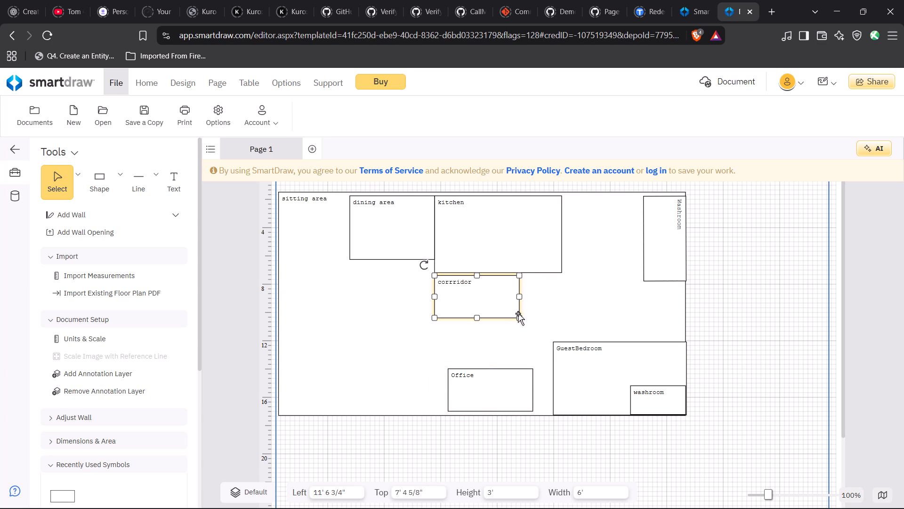
pyautogui.moveTo(518, 317); pyautogui.dragTo(514, 299)
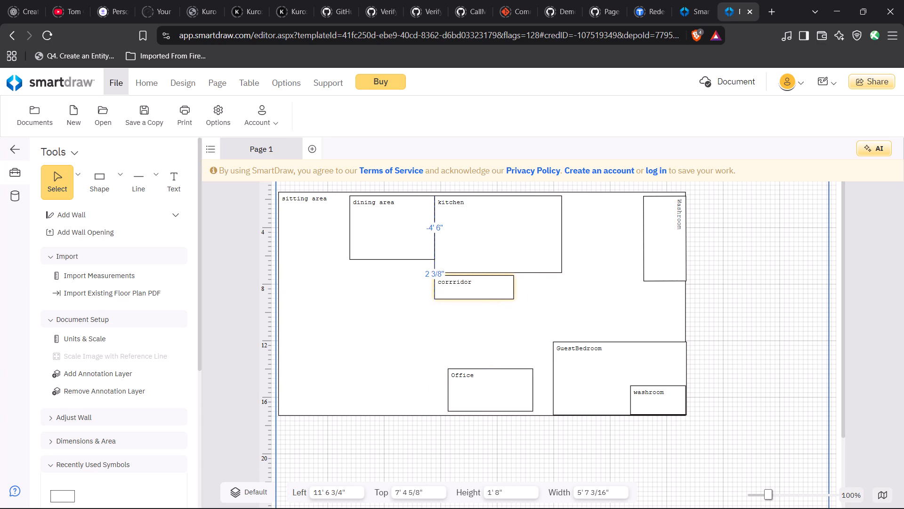
pyautogui.moveTo(514, 299); pyautogui.dragTo(525, 310)
pyautogui.moveTo(424, 263); pyautogui.dragTo(497, 248)
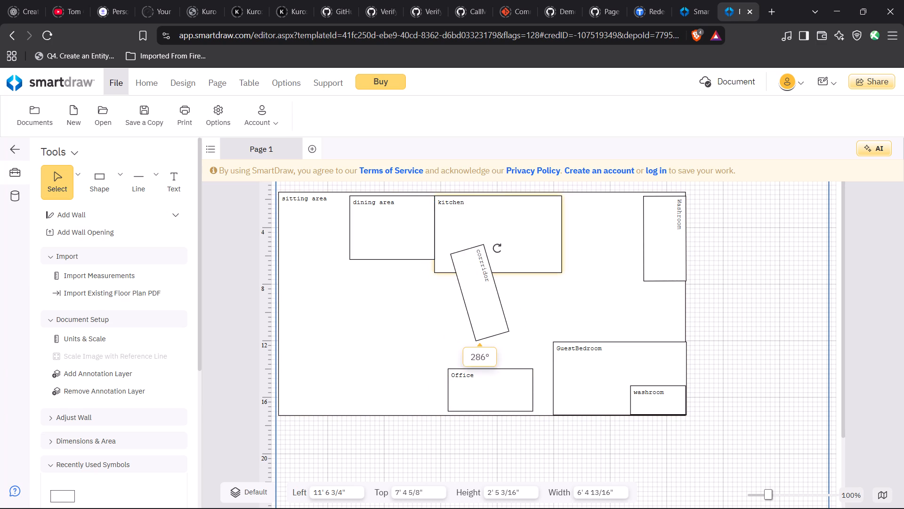
pyautogui.moveTo(497, 248); pyautogui.dragTo(503, 251)
# Shift the Office closer to GuestBedroom and place the upright corridor on its other side, near the plan's bottom edge.
pyautogui.moveTo(500, 379); pyautogui.dragTo(492, 379)
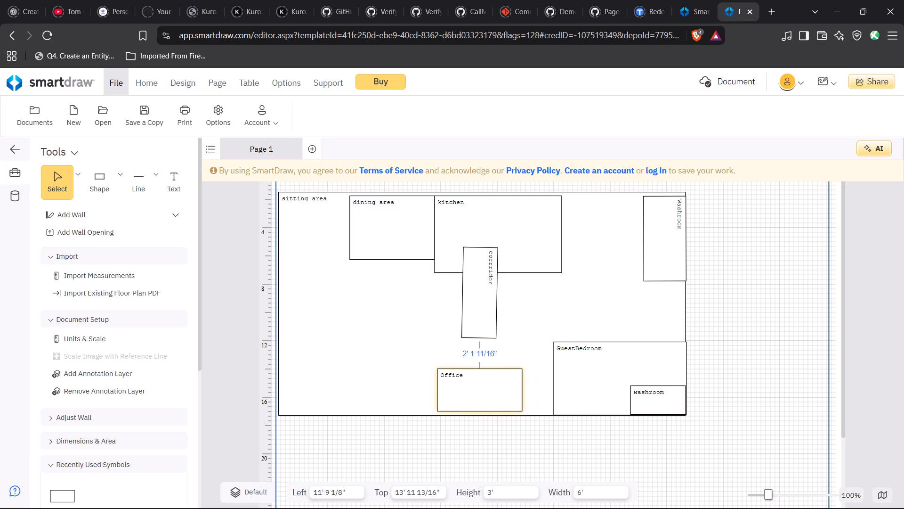
pyautogui.moveTo(492, 379); pyautogui.dragTo(512, 379)
pyautogui.moveTo(488, 300); pyautogui.dragTo(473, 356)
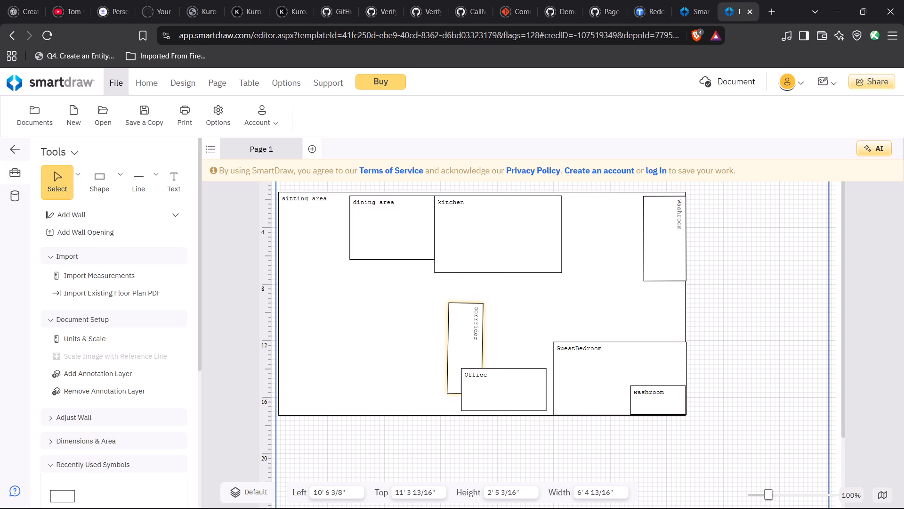
pyautogui.moveTo(473, 356); pyautogui.dragTo(449, 376)
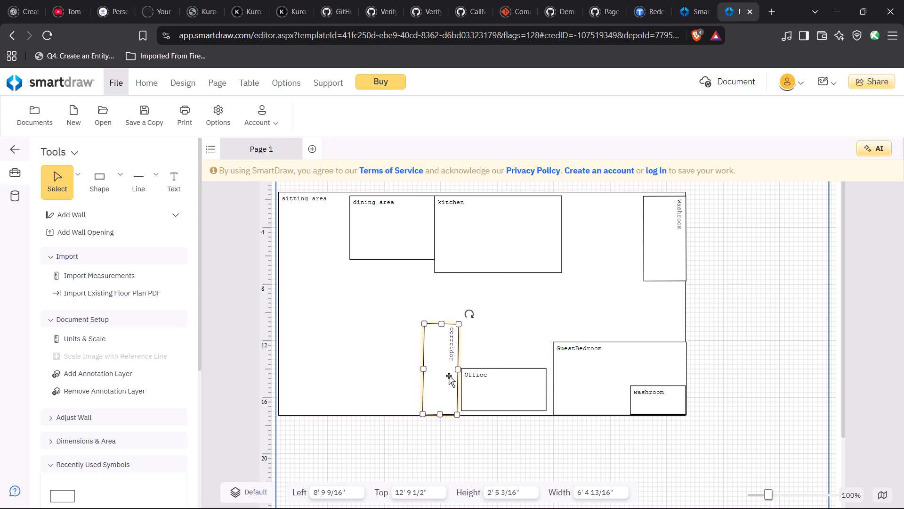
# Lengthen the upright corridor to 6' 7" and straighten its rotation to 271°.
pyautogui.moveTo(441, 322); pyautogui.dragTo(433, 321)
pyautogui.click(468, 313)
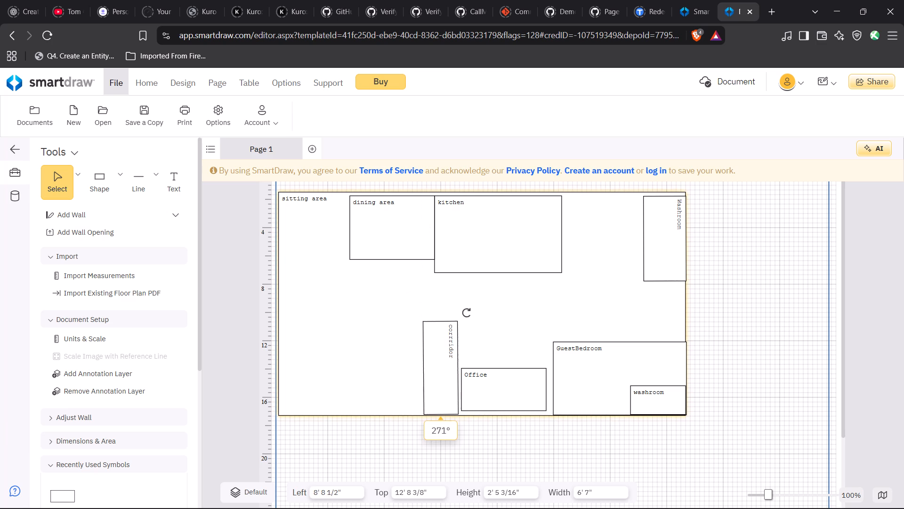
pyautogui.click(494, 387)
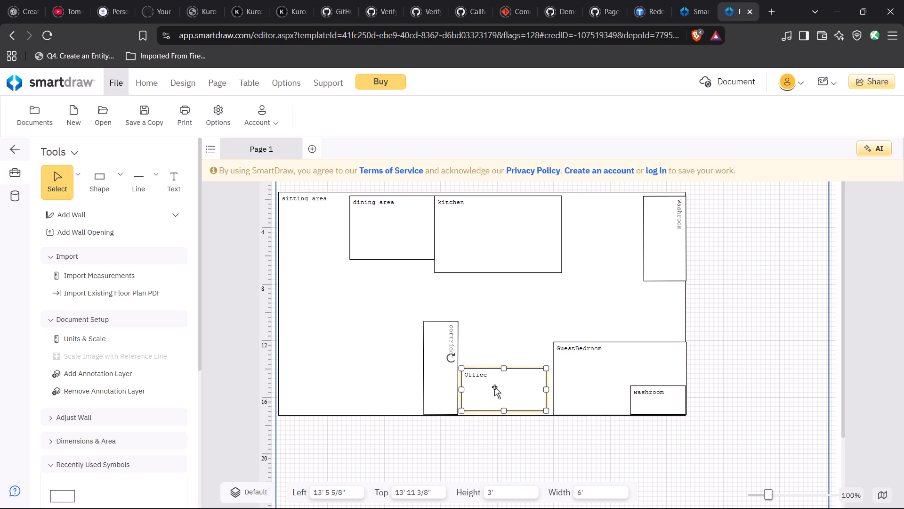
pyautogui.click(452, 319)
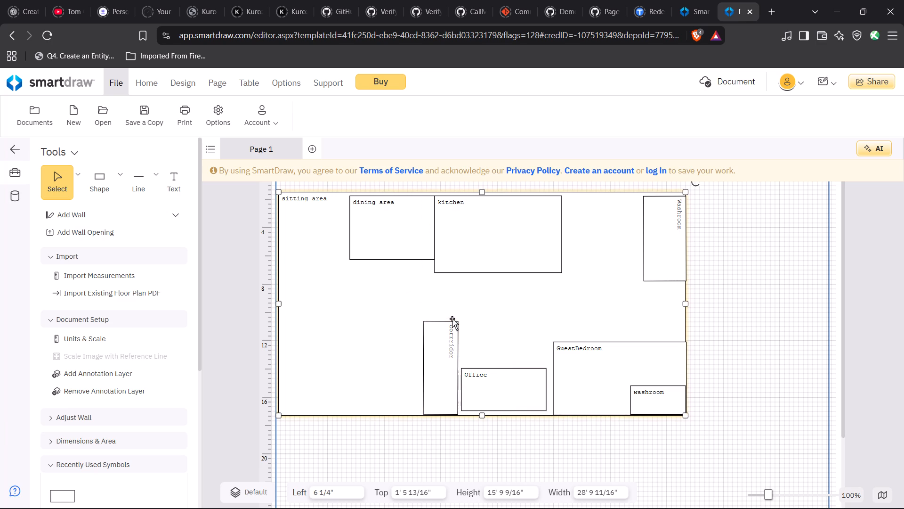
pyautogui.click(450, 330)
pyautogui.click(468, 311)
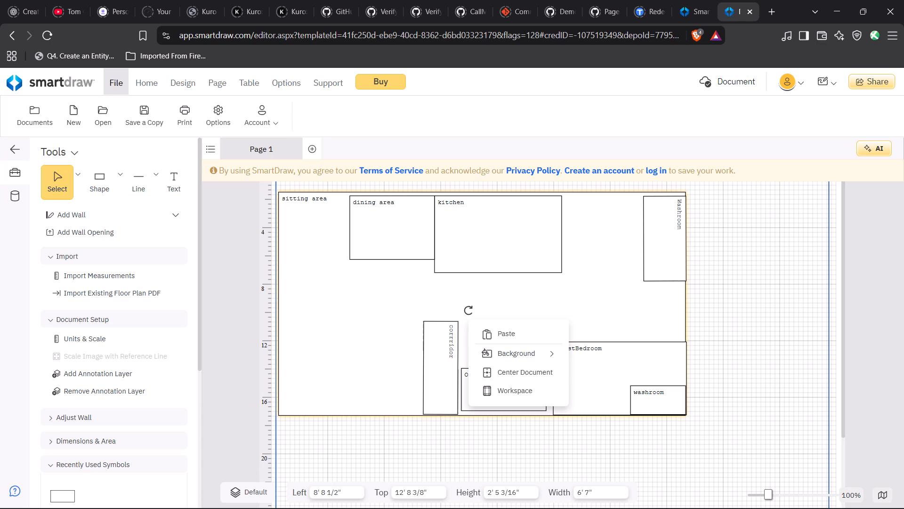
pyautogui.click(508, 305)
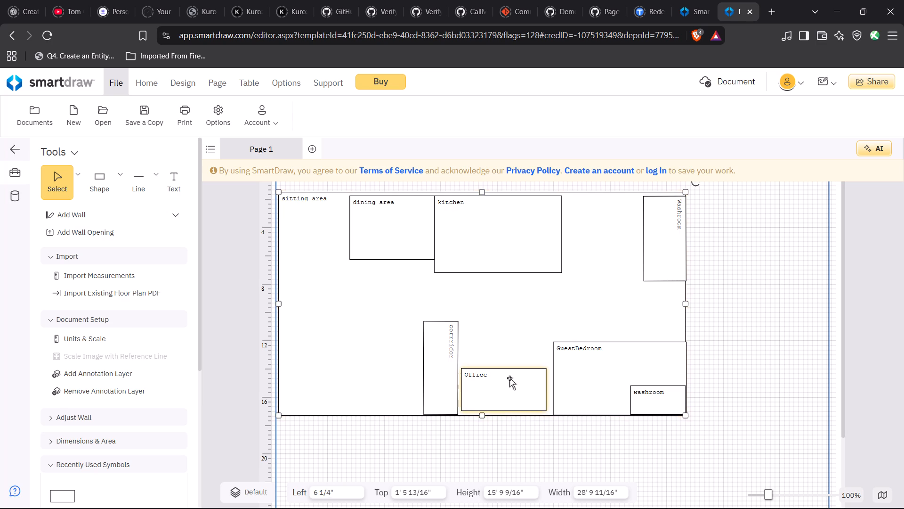
# Move the Office flush against GuestBedroom's left wall and the plan's bottom edge.
pyautogui.click(510, 385)
pyautogui.moveTo(510, 385); pyautogui.dragTo(511, 387)
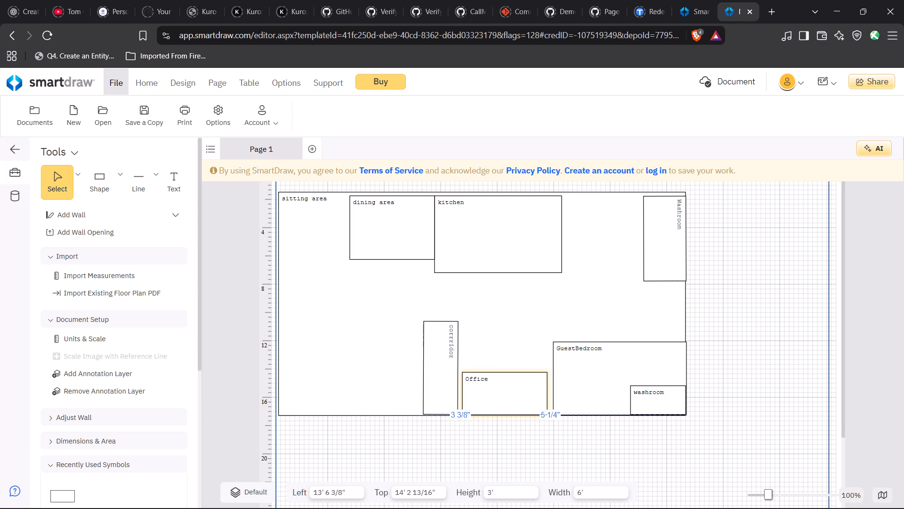
pyautogui.moveTo(511, 387); pyautogui.dragTo(516, 388)
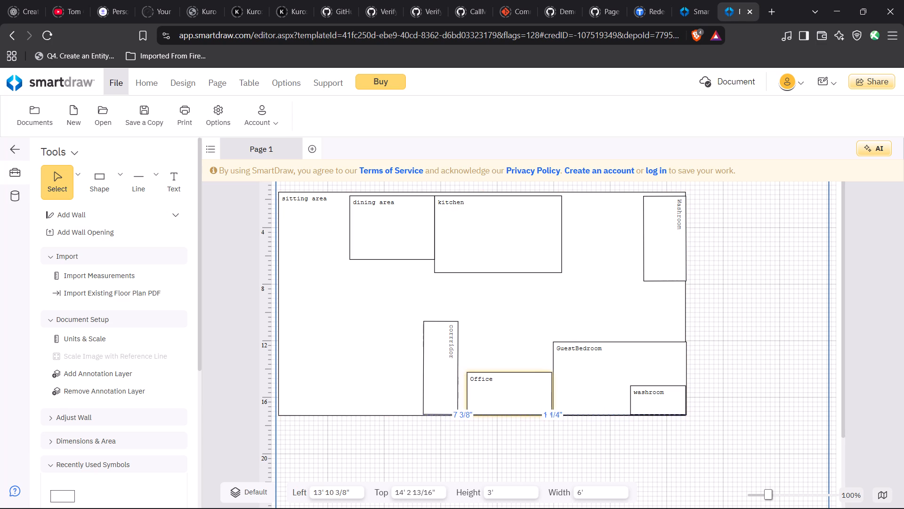
pyautogui.moveTo(516, 388); pyautogui.dragTo(517, 388)
pyautogui.click(509, 356)
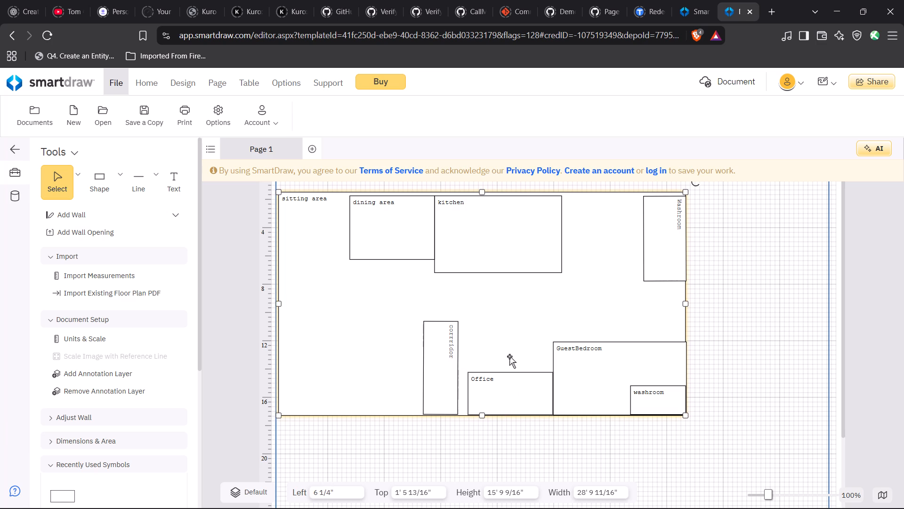
# Move the upright corridor beside the Office so its left edge lines up with the kitchen's left edge.
pyautogui.moveTo(454, 385); pyautogui.dragTo(456, 385)
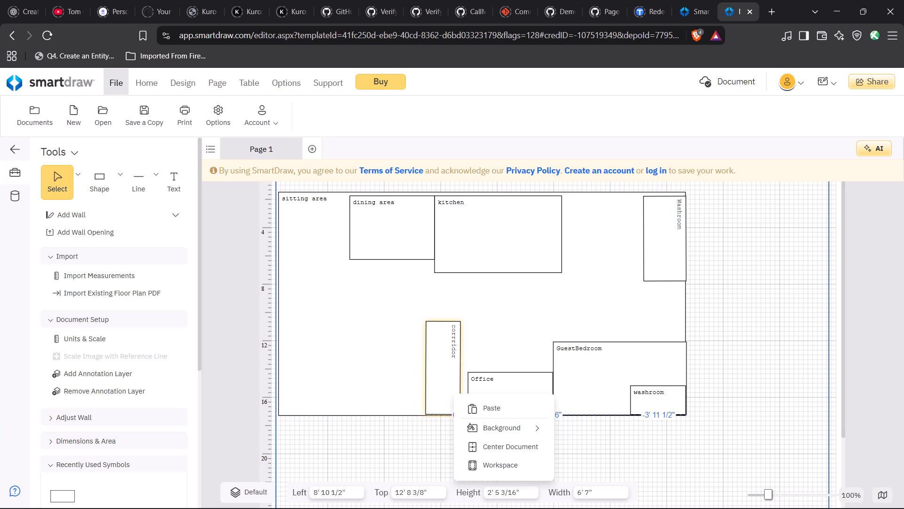
pyautogui.moveTo(456, 385); pyautogui.dragTo(464, 383)
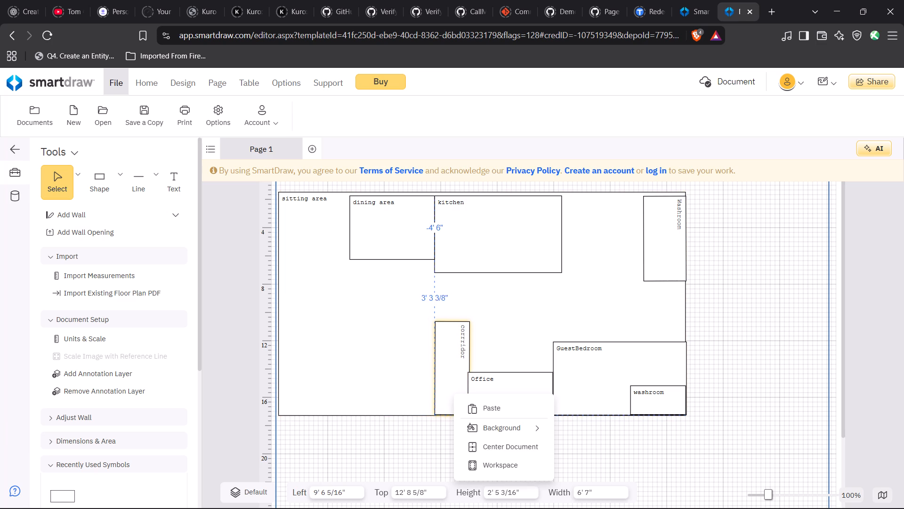
pyautogui.moveTo(464, 383); pyautogui.dragTo(463, 383)
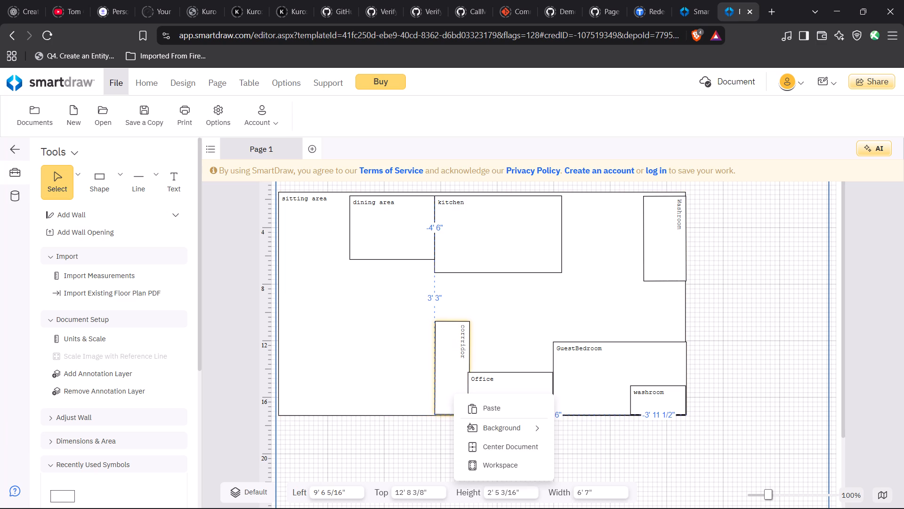
pyautogui.moveTo(463, 383); pyautogui.dragTo(462, 384)
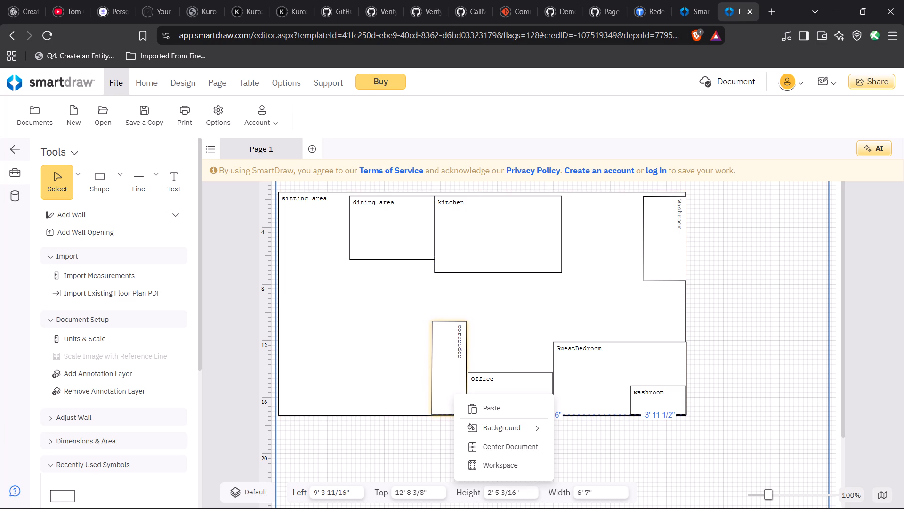
pyautogui.moveTo(462, 384); pyautogui.dragTo(461, 385)
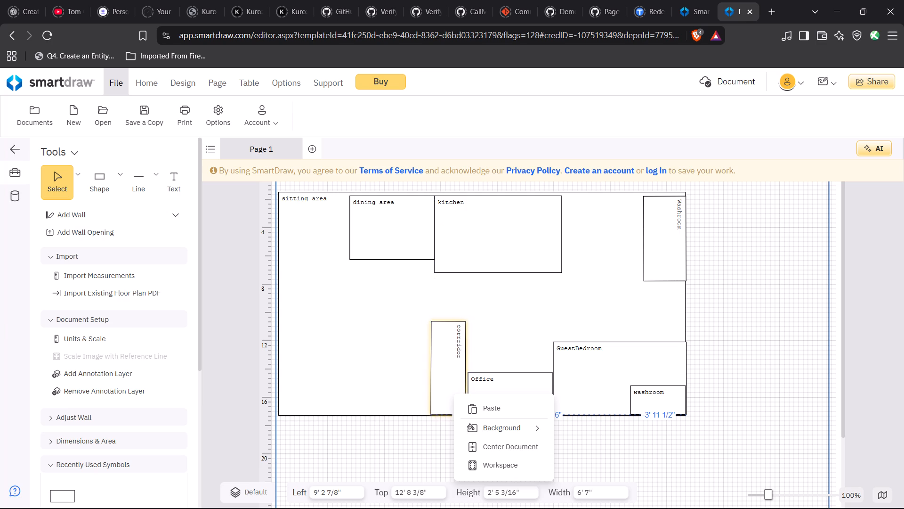
pyautogui.moveTo(461, 385); pyautogui.dragTo(463, 385)
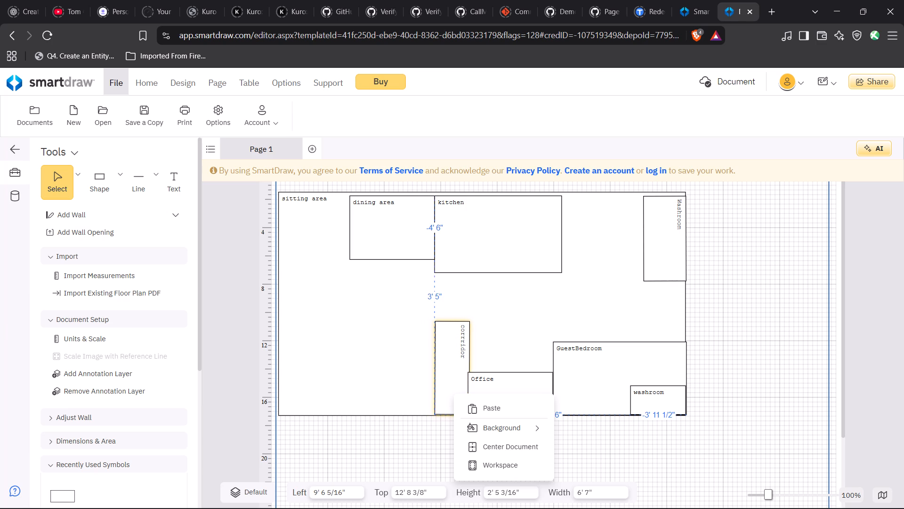
pyautogui.moveTo(463, 385); pyautogui.dragTo(463, 384)
pyautogui.click(518, 345)
# Resize the Office to about 5' 10" wide and 5' 2" high, fitting the corridor's side and GuestBedroom's top edge.
pyautogui.click(513, 407)
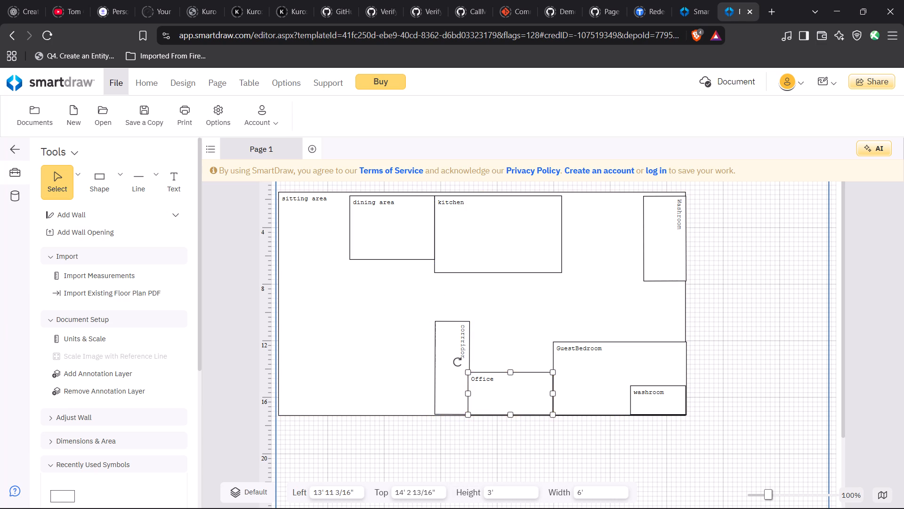
pyautogui.moveTo(466, 391); pyautogui.dragTo(470, 387)
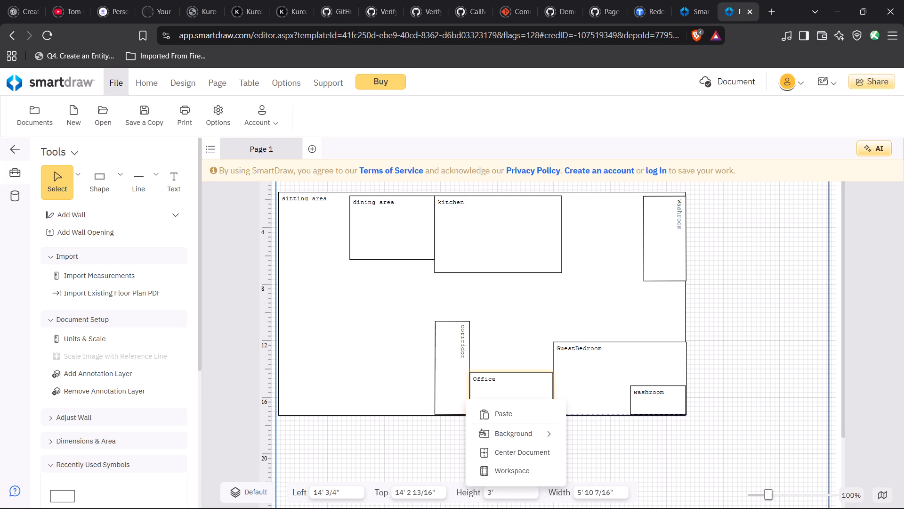
pyautogui.moveTo(470, 387); pyautogui.dragTo(470, 387)
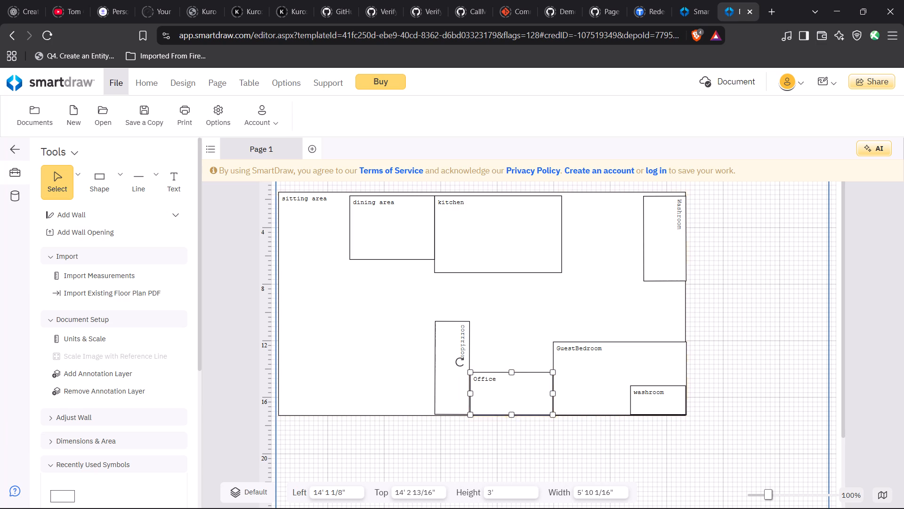
pyautogui.moveTo(511, 369); pyautogui.dragTo(507, 350)
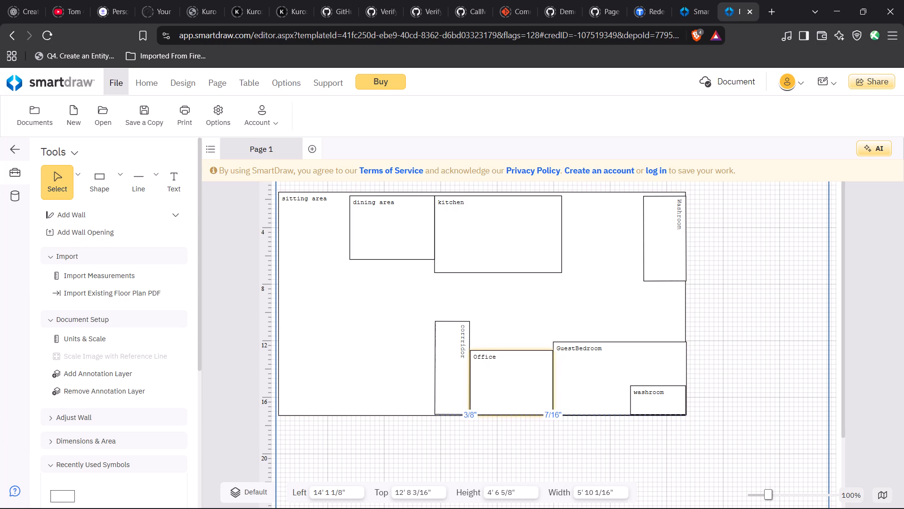
pyautogui.moveTo(507, 350); pyautogui.dragTo(505, 343)
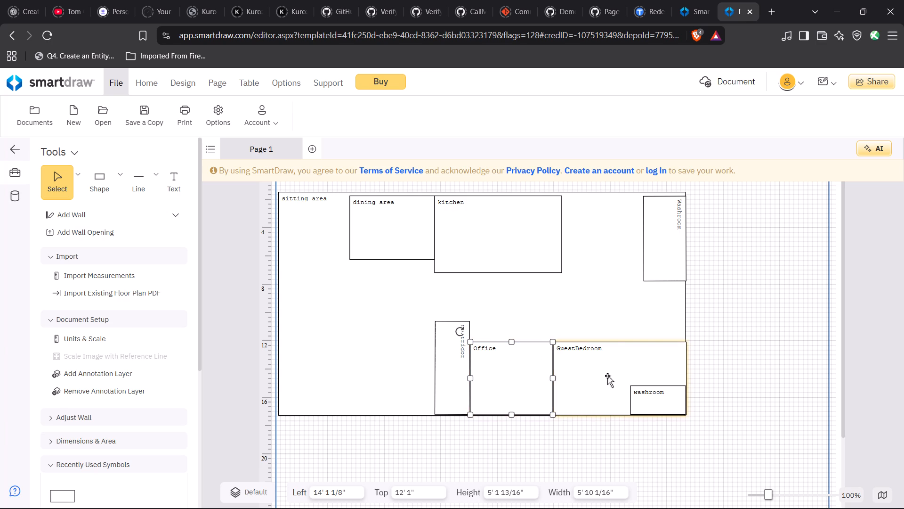
# Extend GuestBedroom upward to a height of about 6' 8", level with the corridor's top edge.
pyautogui.click(607, 376)
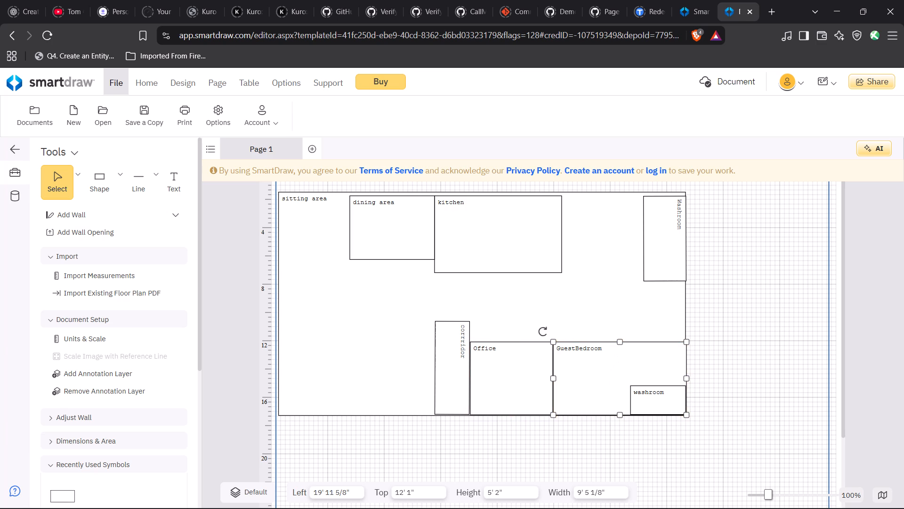
pyautogui.moveTo(618, 340); pyautogui.dragTo(617, 322)
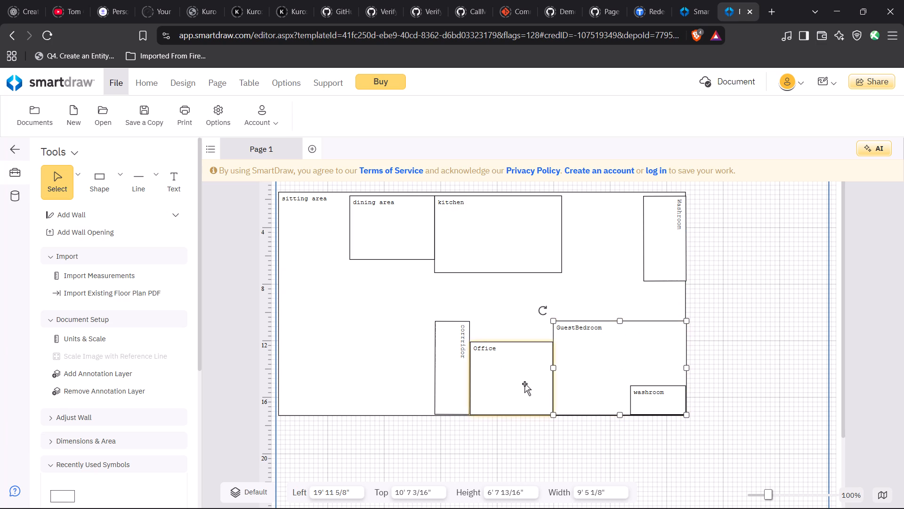
pyautogui.click(505, 402)
pyautogui.click(452, 384)
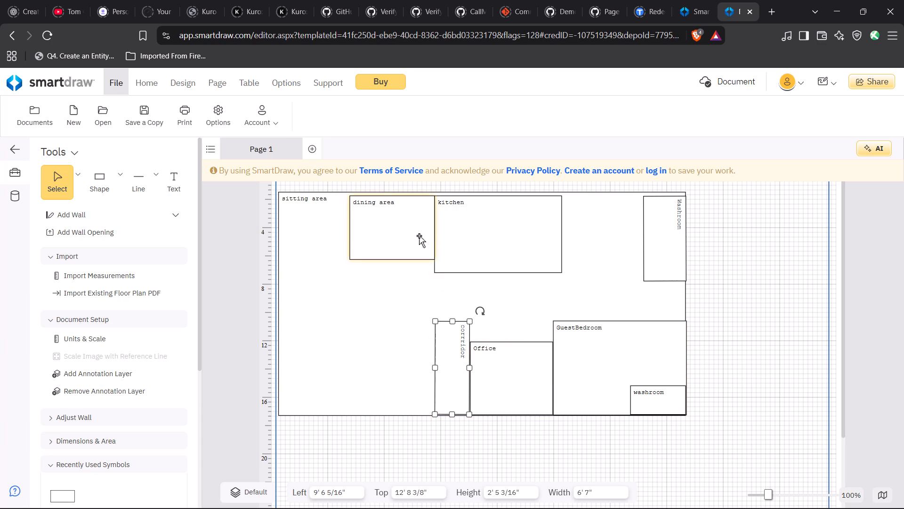
# Delete the "sitting area" label from the outer house rectangle.
pyautogui.doubleClick(327, 198)
pyautogui.press('BackSpace')
pyautogui.press('BackSpace')
pyautogui.press('BackSpace')
pyautogui.press('BackSpace')
pyautogui.press('BackSpace')
pyautogui.press('BackSpace')
pyautogui.press('BackSpace')
pyautogui.press('BackSpace')
pyautogui.press('BackSpace')
pyautogui.press('BackSpace')
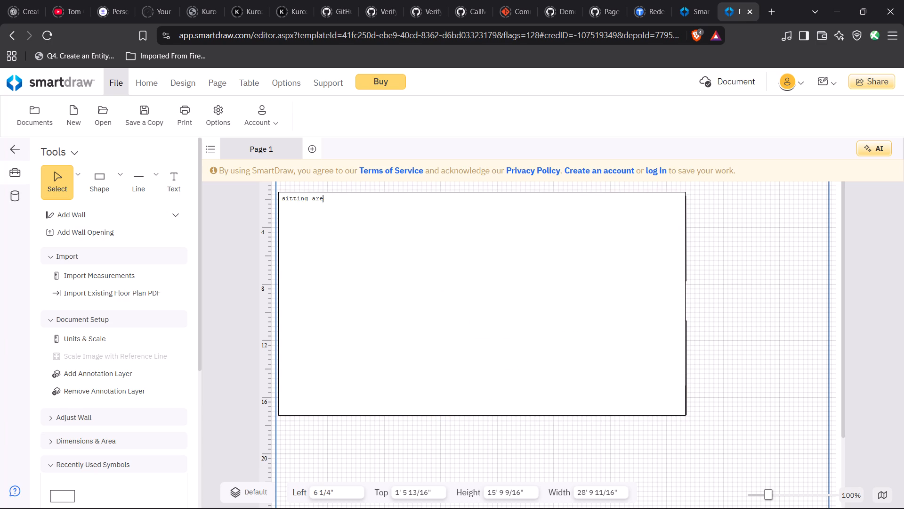
pyautogui.press('BackSpace')
pyautogui.press('BackSpace')
pyautogui.click(427, 294)
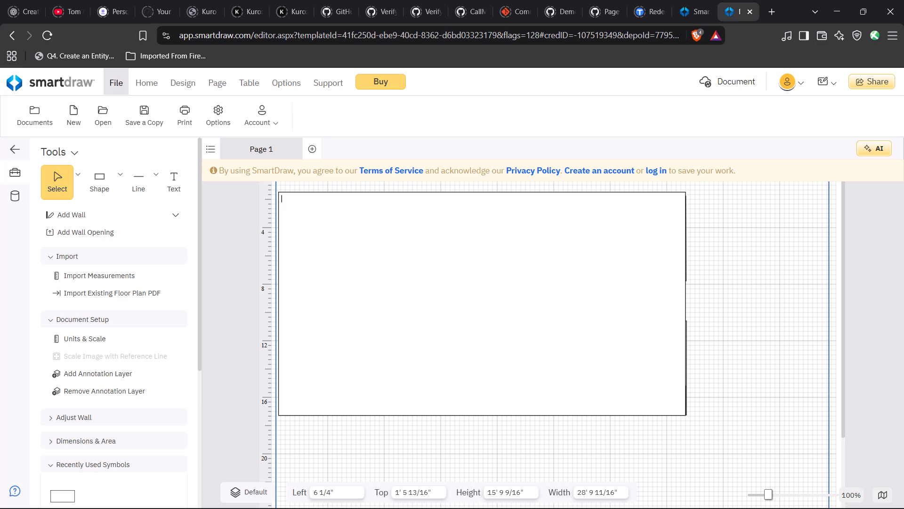
pyautogui.doubleClick(427, 294)
pyautogui.doubleClick(777, 311)
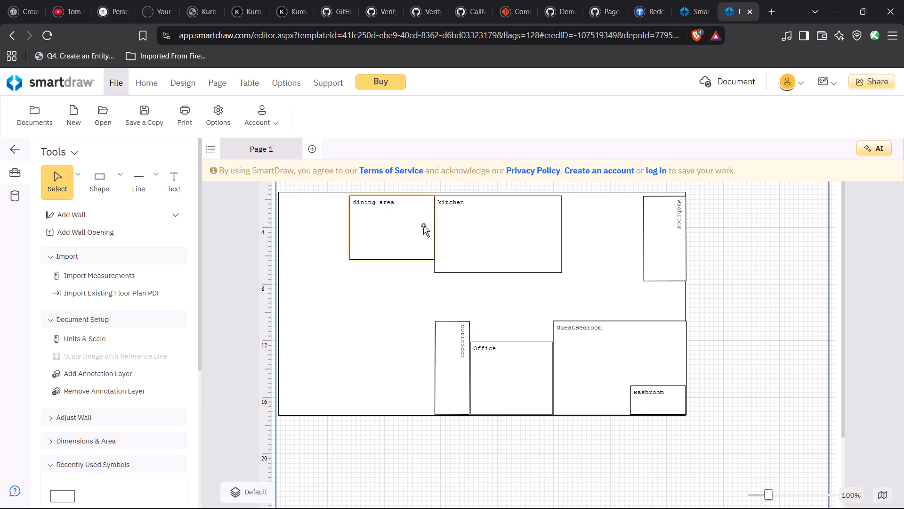
# Move the dining area into the space between the kitchen and the Office, beside the corridor's upper end.
pyautogui.moveTo(422, 225); pyautogui.dragTo(351, 225)
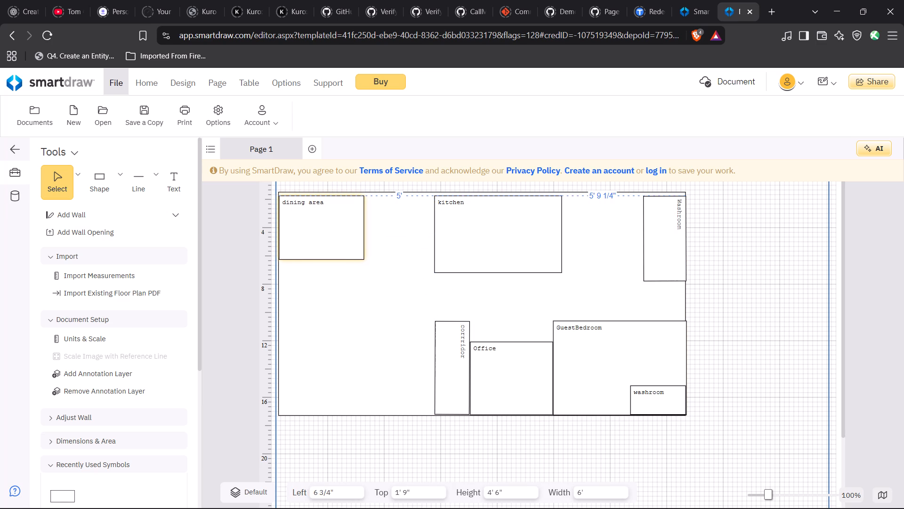
pyautogui.moveTo(351, 225); pyautogui.dragTo(399, 301)
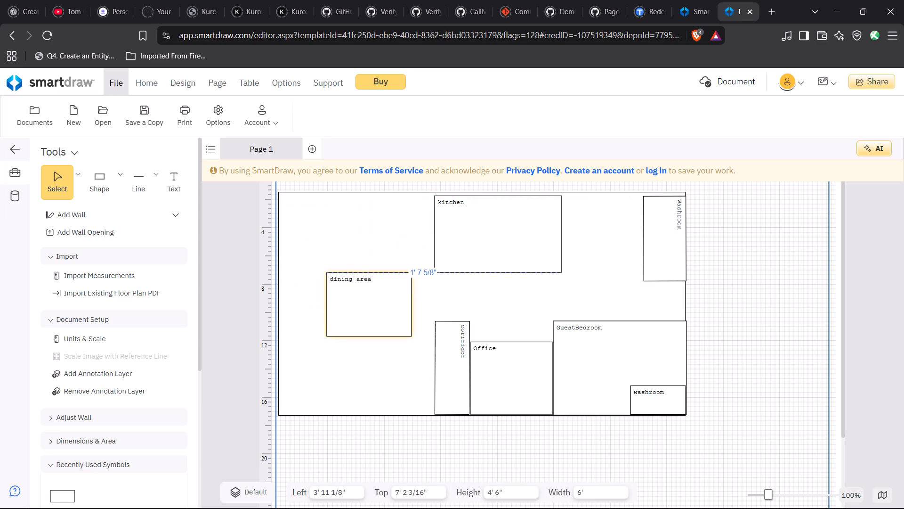
pyautogui.moveTo(399, 301); pyautogui.dragTo(384, 332)
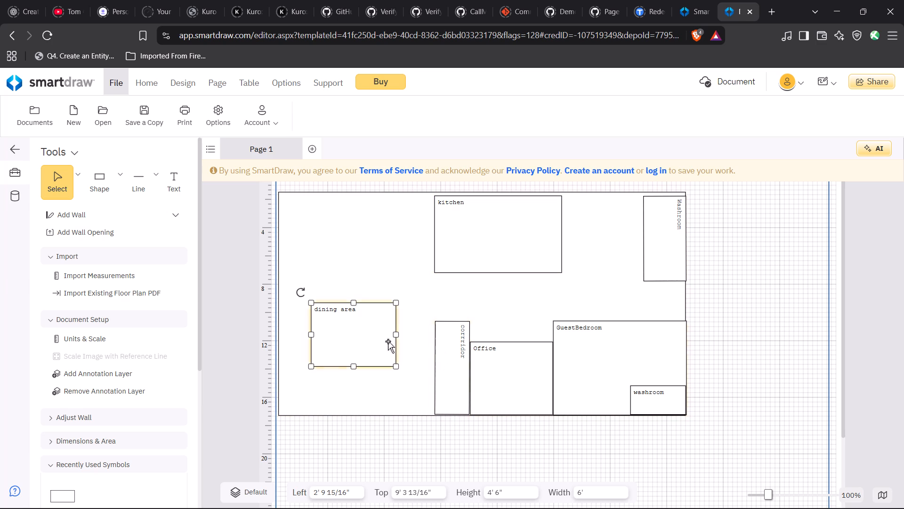
pyautogui.moveTo(361, 321); pyautogui.dragTo(378, 255)
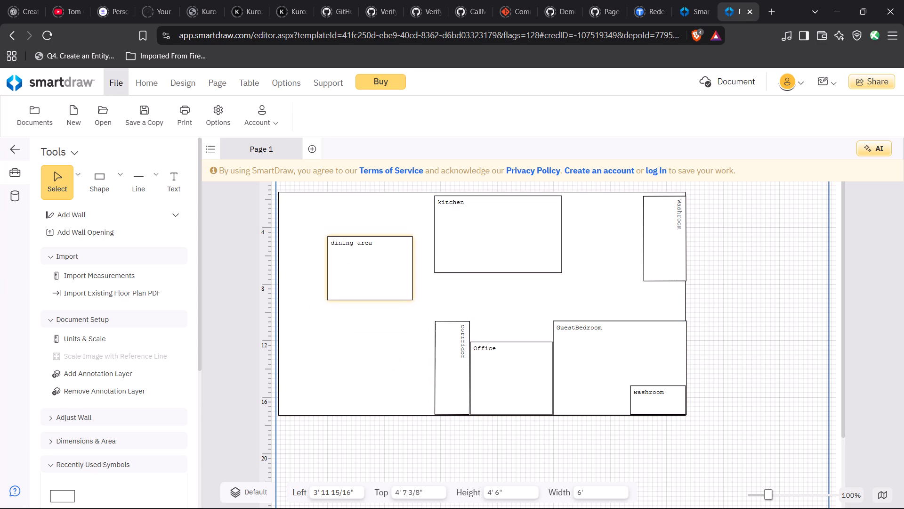
pyautogui.moveTo(378, 255); pyautogui.dragTo(619, 253)
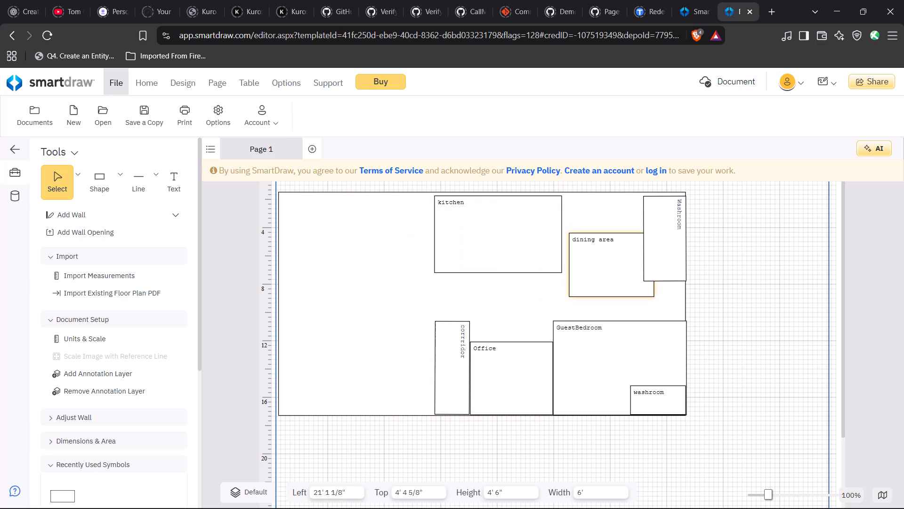
pyautogui.moveTo(619, 253); pyautogui.dragTo(521, 296)
pyautogui.click(600, 280)
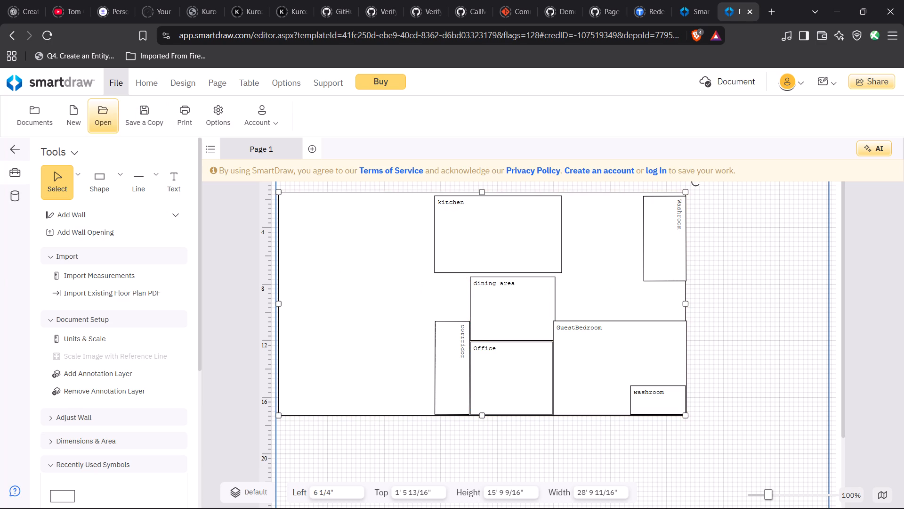
# Insert a rectangle inside the house outline, enlarge it to about 8' 11" by 10' 9 1/2", and place it along the left wall.
pyautogui.click(122, 181)
pyautogui.click(134, 222)
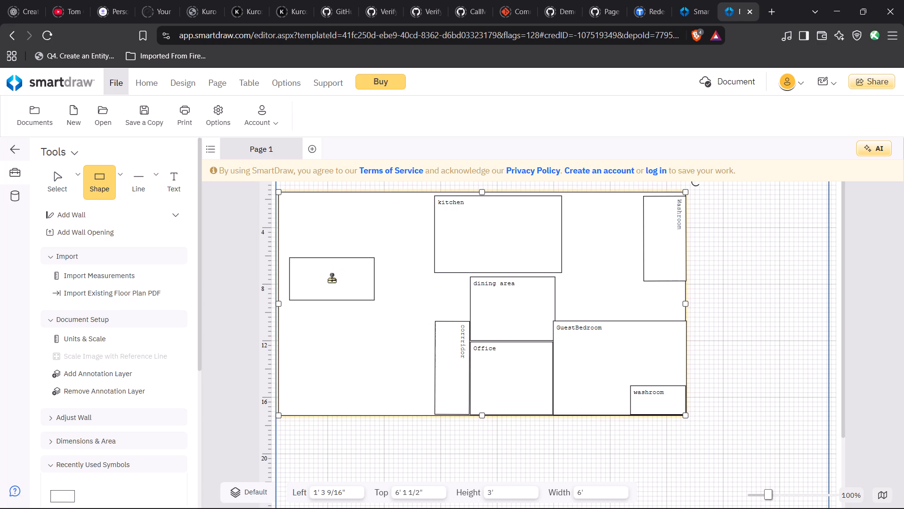
pyautogui.click(331, 279)
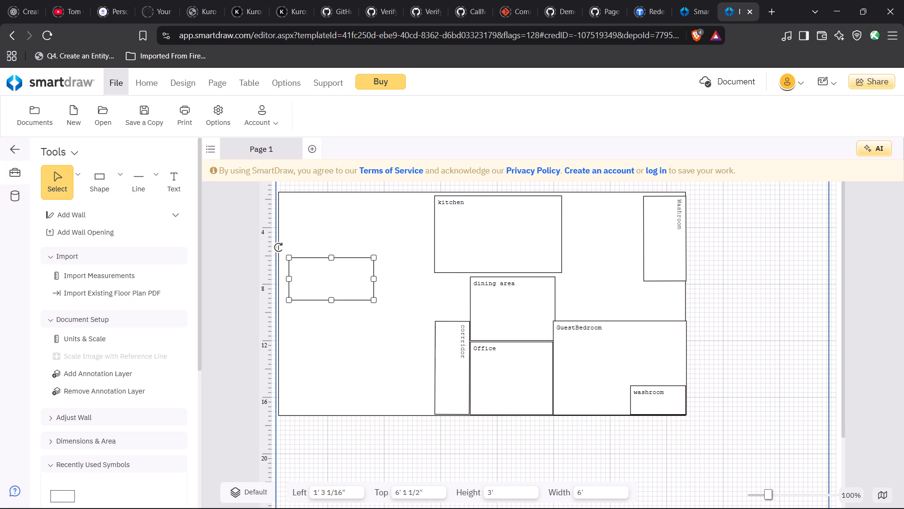
pyautogui.moveTo(374, 300); pyautogui.dragTo(422, 404)
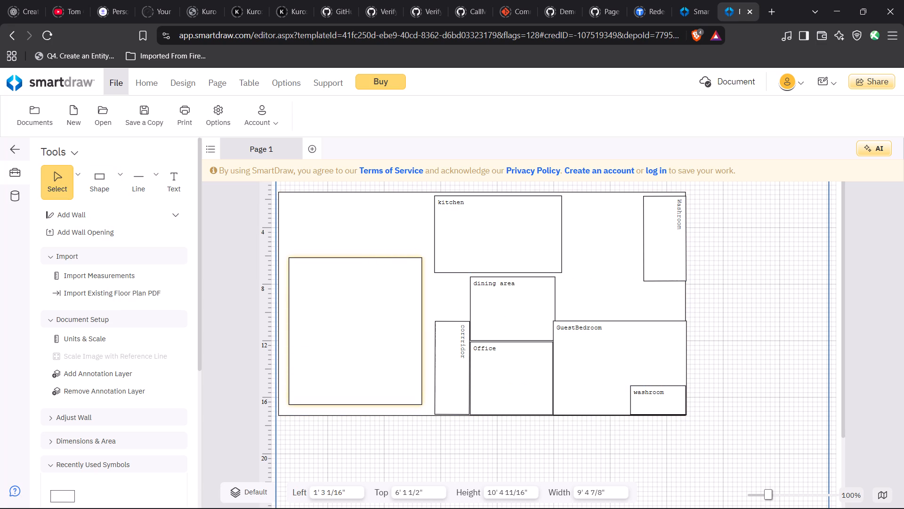
pyautogui.moveTo(422, 404); pyautogui.dragTo(417, 403)
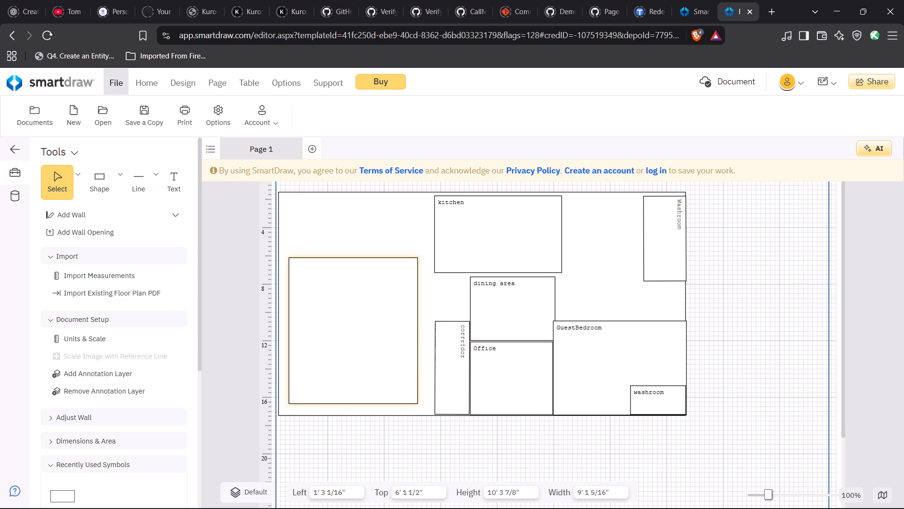
pyautogui.moveTo(417, 403); pyautogui.dragTo(417, 411)
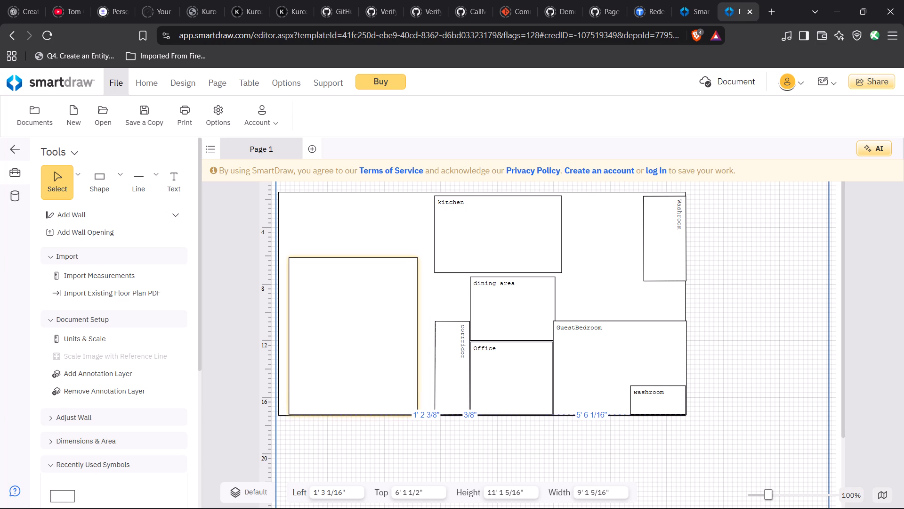
pyautogui.moveTo(417, 411); pyautogui.dragTo(415, 410)
pyautogui.moveTo(358, 327); pyautogui.dragTo(349, 330)
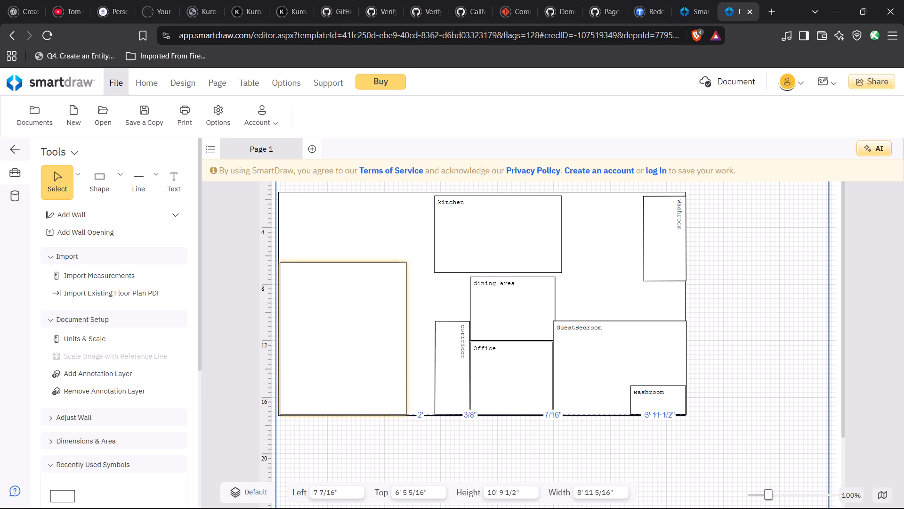
pyautogui.moveTo(349, 330); pyautogui.dragTo(349, 328)
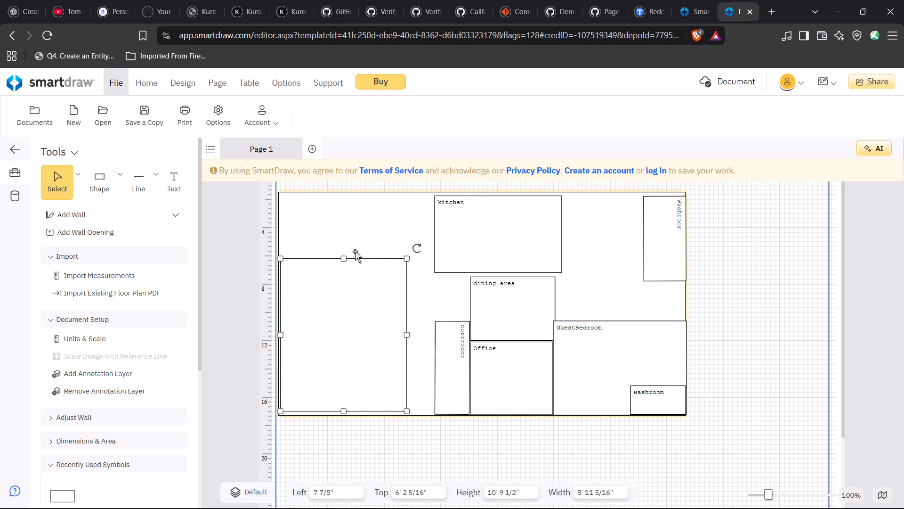
# Stretch the new left-hand room to about 15' 6" high and 10' 11" wide, reaching the outline's top and the kitchen's left edge.
pyautogui.click(343, 262)
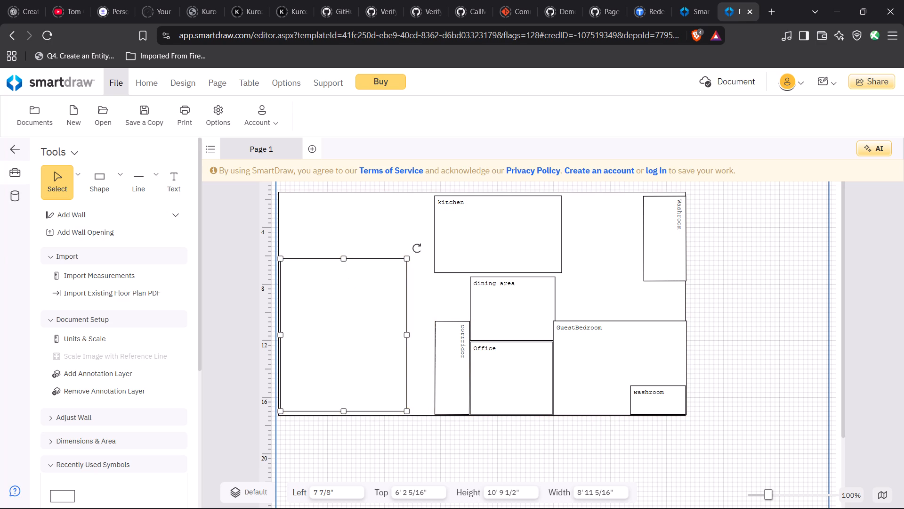
pyautogui.moveTo(342, 259); pyautogui.dragTo(335, 202)
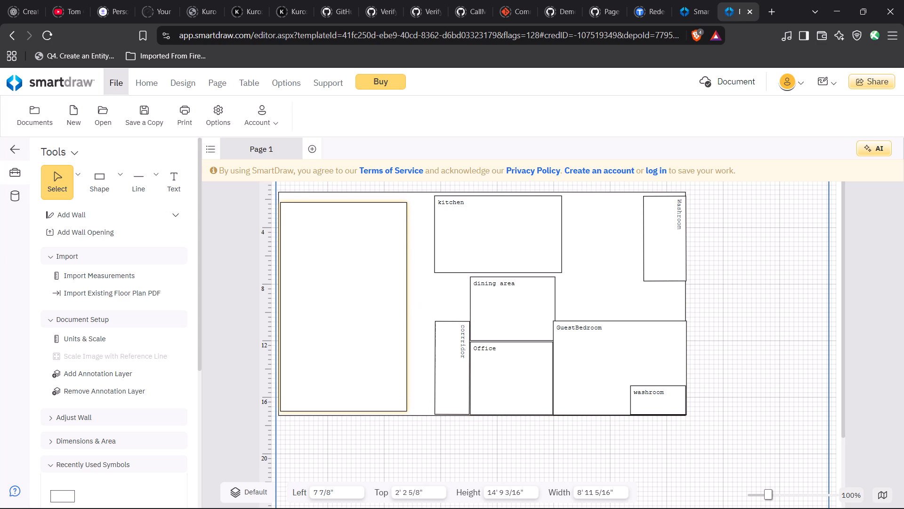
pyautogui.moveTo(335, 202); pyautogui.dragTo(333, 192)
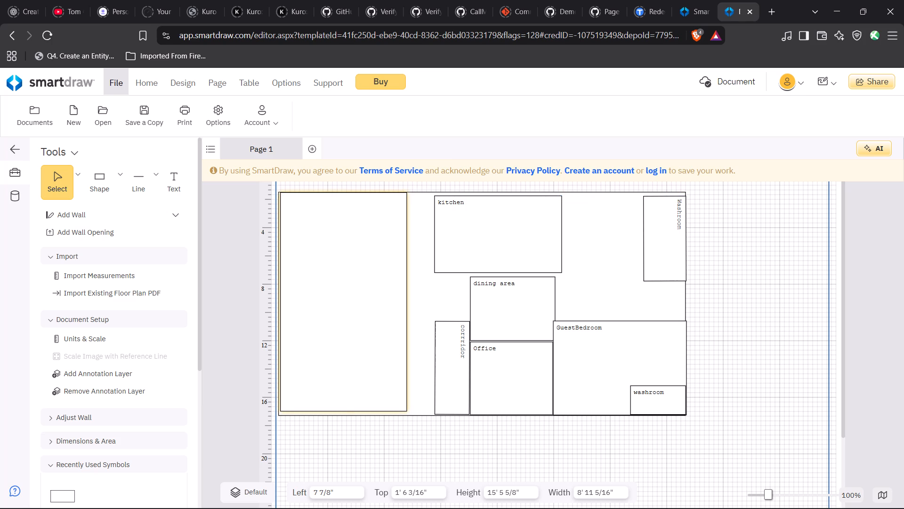
pyautogui.moveTo(333, 192); pyautogui.dragTo(332, 192)
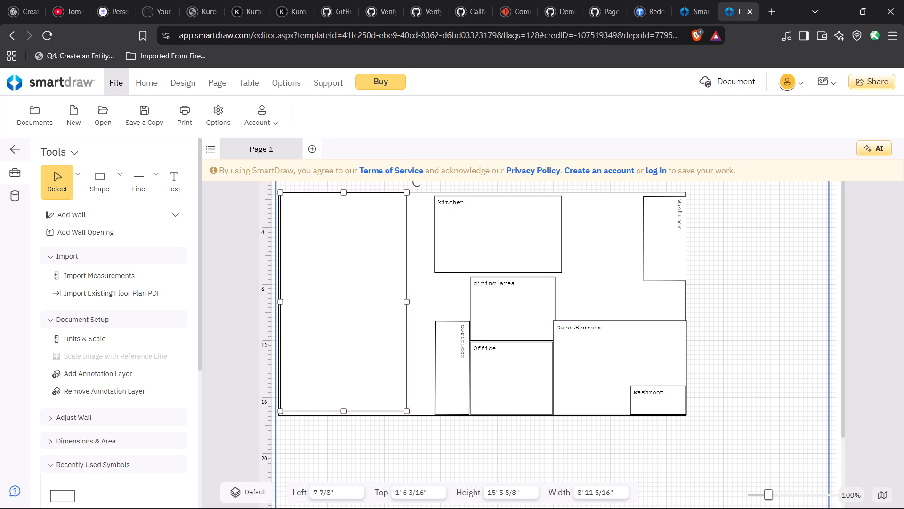
pyautogui.moveTo(406, 300); pyautogui.dragTo(435, 298)
pyautogui.click(617, 243)
# Label the large room along the left wall "living area".
pyautogui.doubleClick(339, 224)
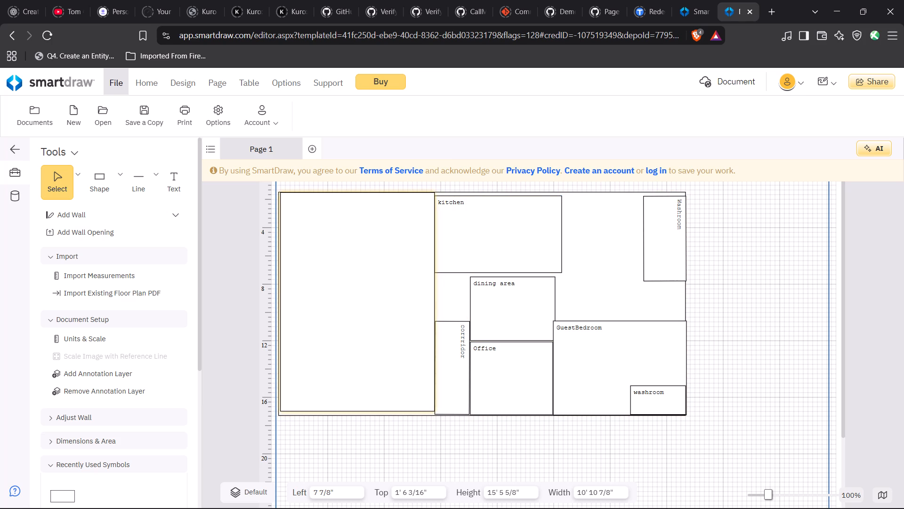
pyautogui.write('siting')
pyautogui.press('space')
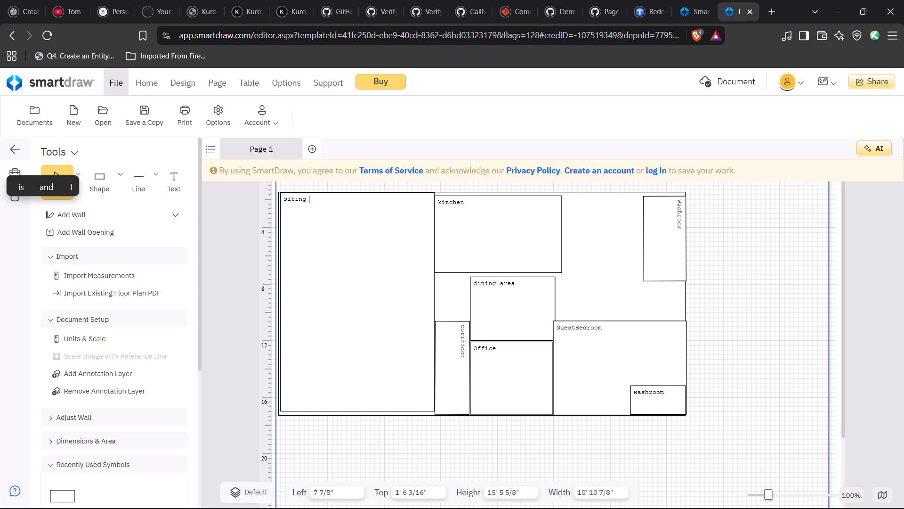
pyautogui.press('BackSpace')
pyautogui.press('BackSpace')
pyautogui.press('BackSpace')
pyautogui.press('BackSpace')
pyautogui.press('BackSpace')
pyautogui.press('BackSpace')
pyautogui.press('BackSpace')
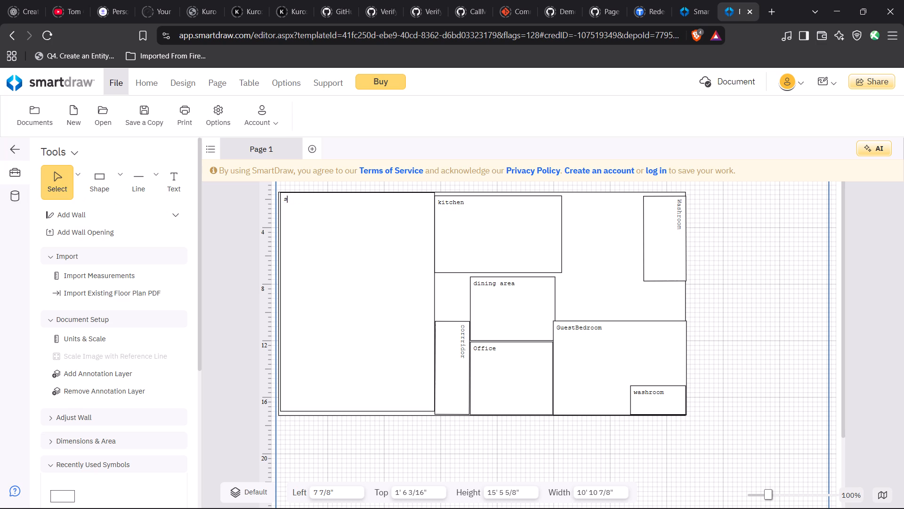
pyautogui.write('living area')
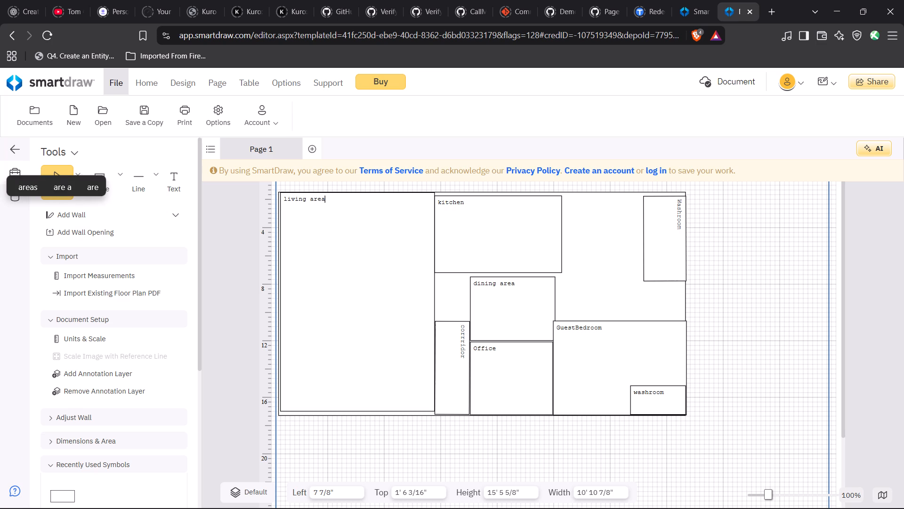
pyautogui.click(559, 292)
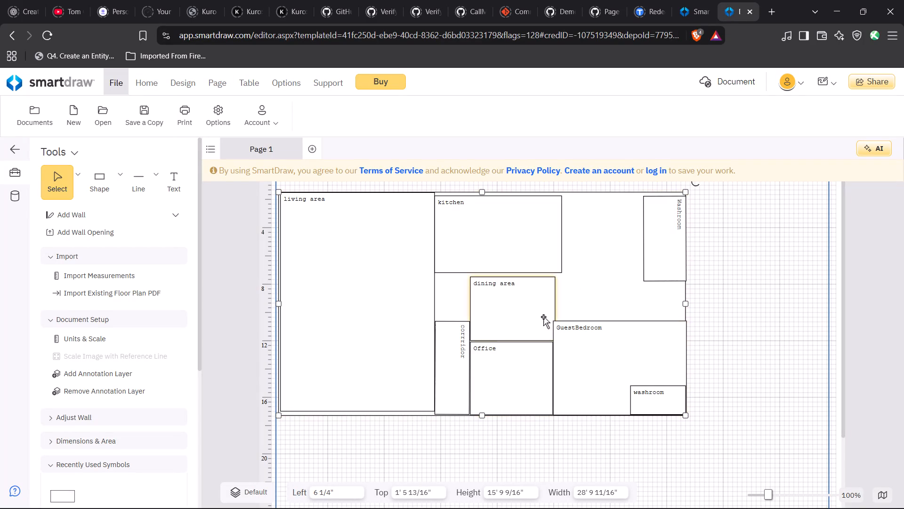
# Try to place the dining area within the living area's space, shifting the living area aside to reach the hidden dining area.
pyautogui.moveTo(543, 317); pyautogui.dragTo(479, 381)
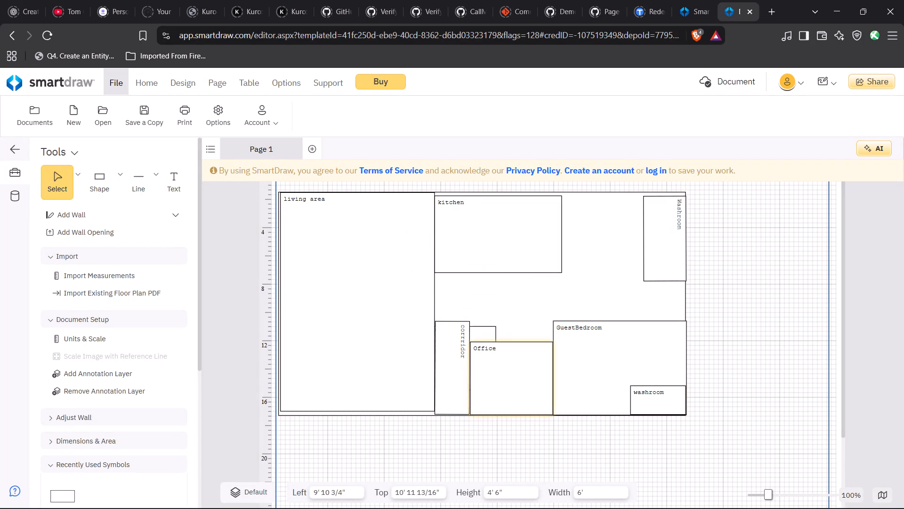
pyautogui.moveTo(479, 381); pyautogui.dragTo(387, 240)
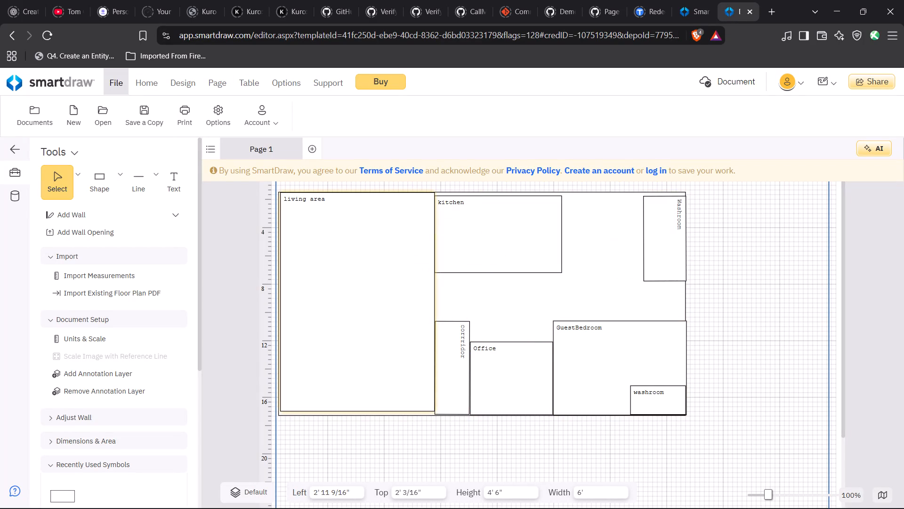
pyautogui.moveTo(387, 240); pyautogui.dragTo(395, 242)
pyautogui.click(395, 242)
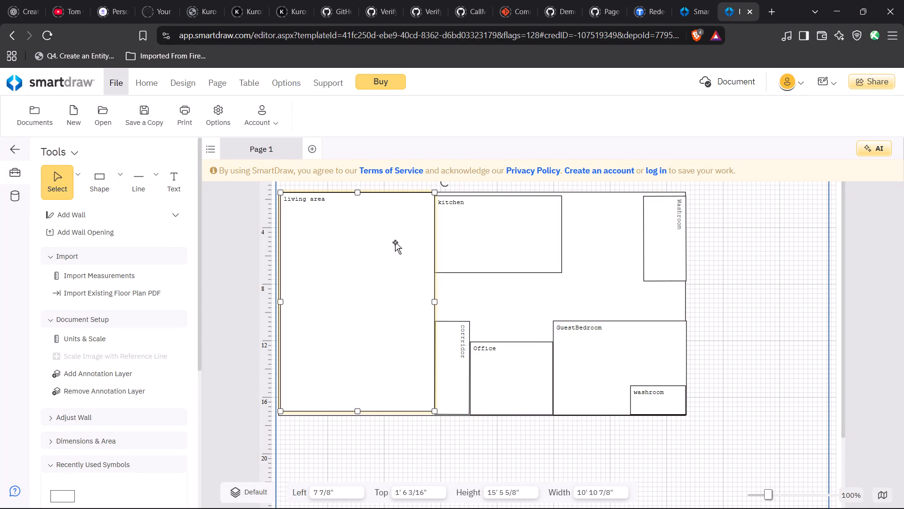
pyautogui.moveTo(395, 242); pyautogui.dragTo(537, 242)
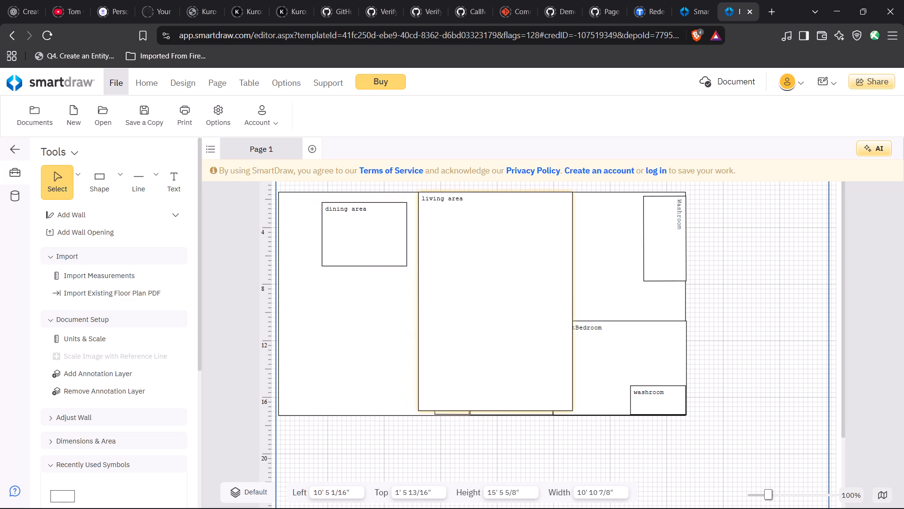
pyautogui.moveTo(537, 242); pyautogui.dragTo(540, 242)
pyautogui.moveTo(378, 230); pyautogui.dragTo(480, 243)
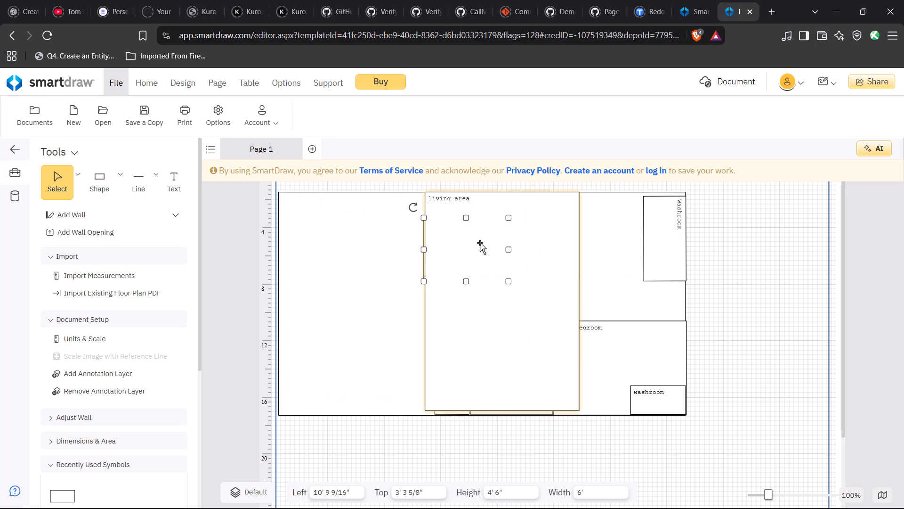
# Seat the living area in the house outline's lower-left corner and shorten it from its top edge to about 9' 5" high.
pyautogui.moveTo(502, 328); pyautogui.dragTo(364, 330)
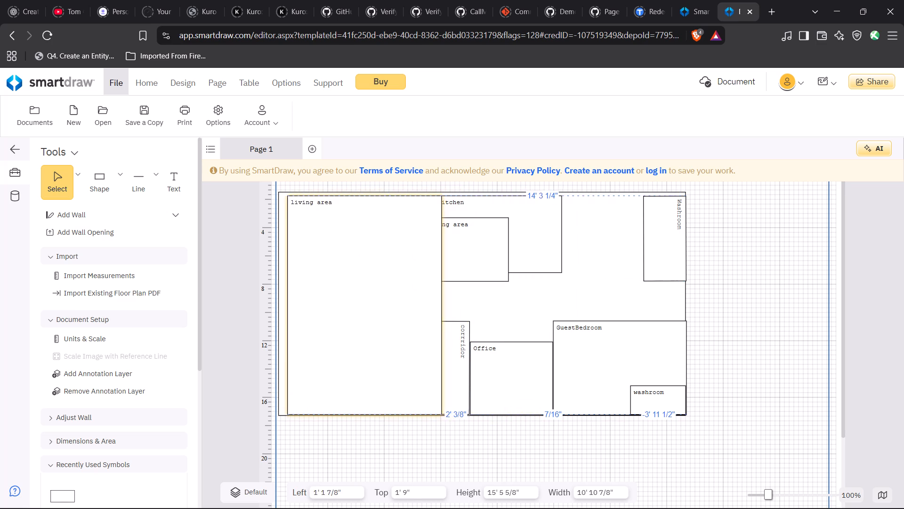
pyautogui.moveTo(364, 330); pyautogui.dragTo(355, 328)
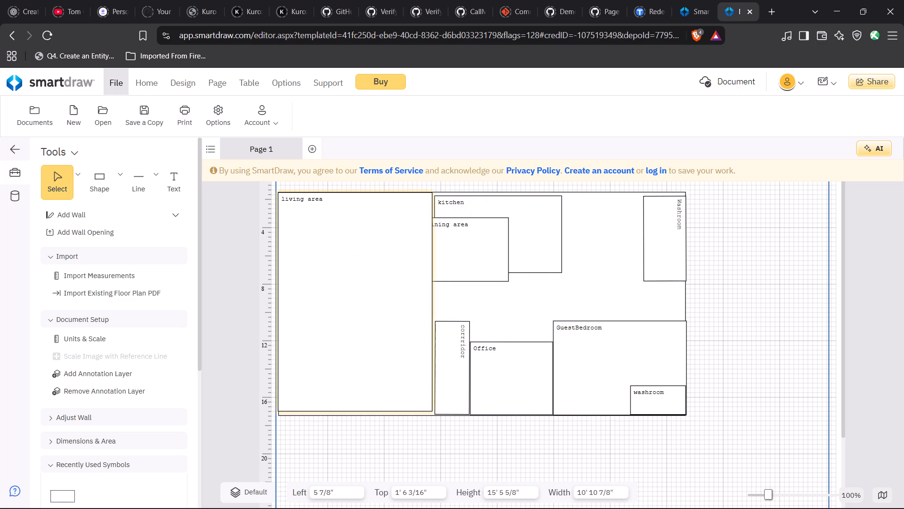
pyautogui.moveTo(355, 328); pyautogui.dragTo(354, 328)
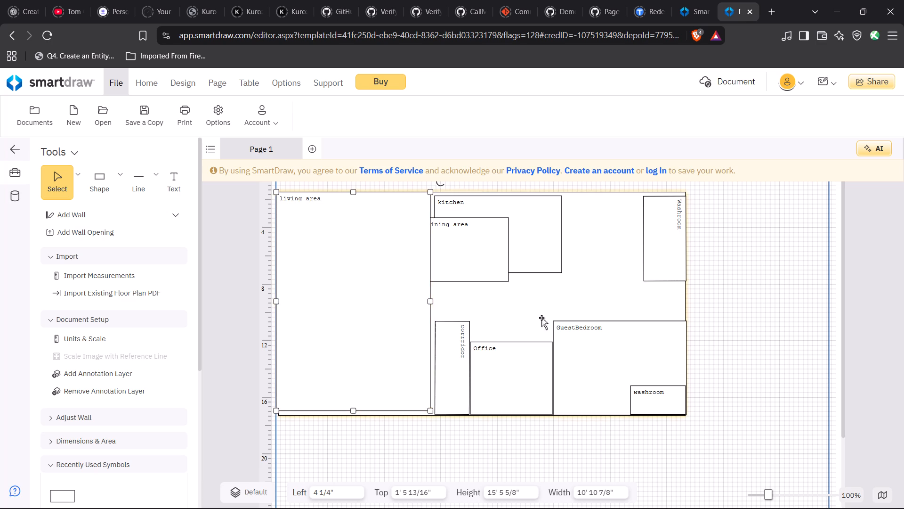
pyautogui.click(541, 318)
pyautogui.click(361, 241)
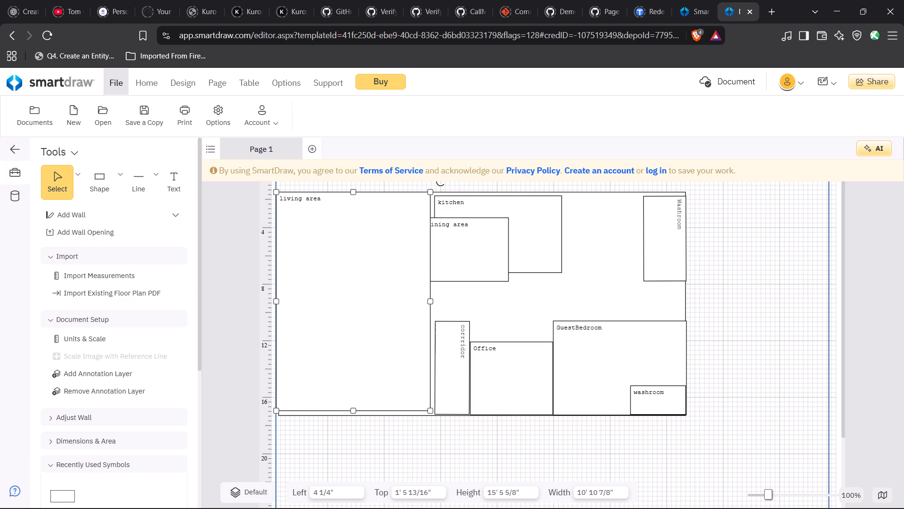
pyautogui.click(393, 371)
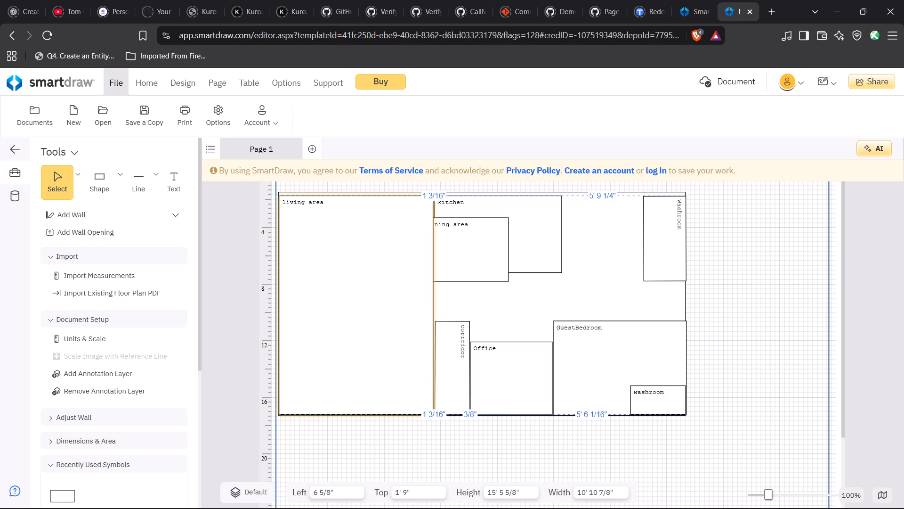
pyautogui.moveTo(356, 193); pyautogui.dragTo(370, 280)
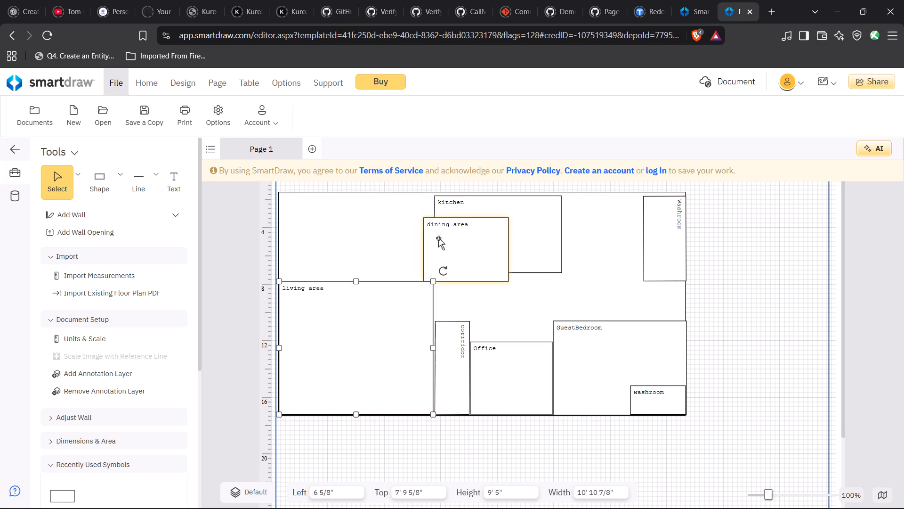
# Move the dining area into the house outline's upper-left corner, above the living area.
pyautogui.moveTo(443, 240); pyautogui.dragTo(301, 218)
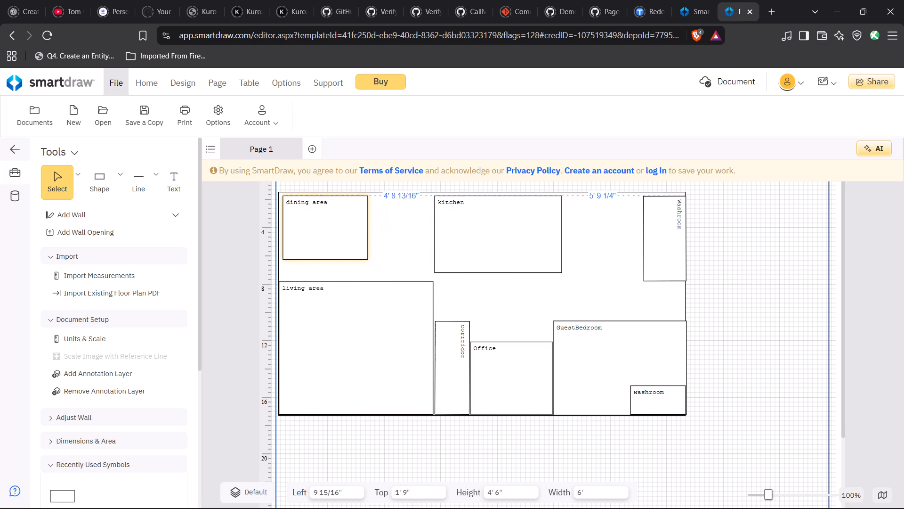
pyautogui.moveTo(301, 218); pyautogui.dragTo(302, 212)
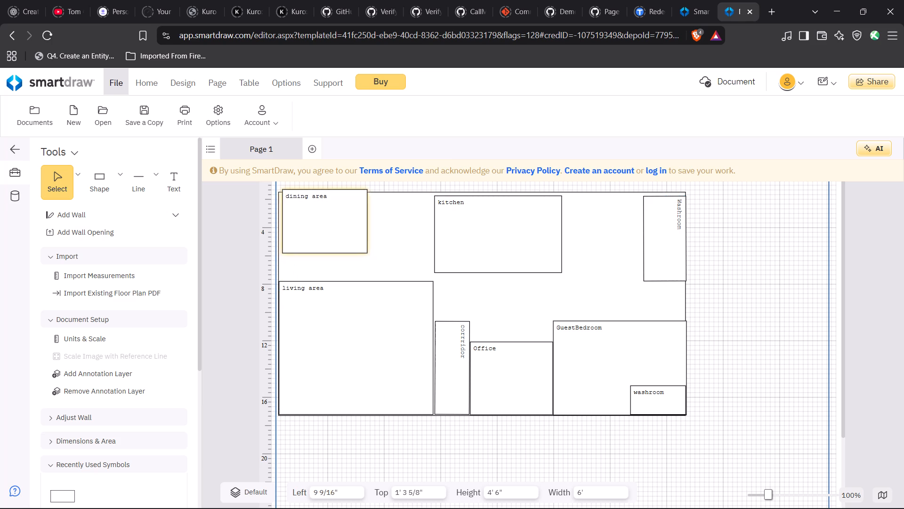
pyautogui.moveTo(302, 212); pyautogui.dragTo(298, 214)
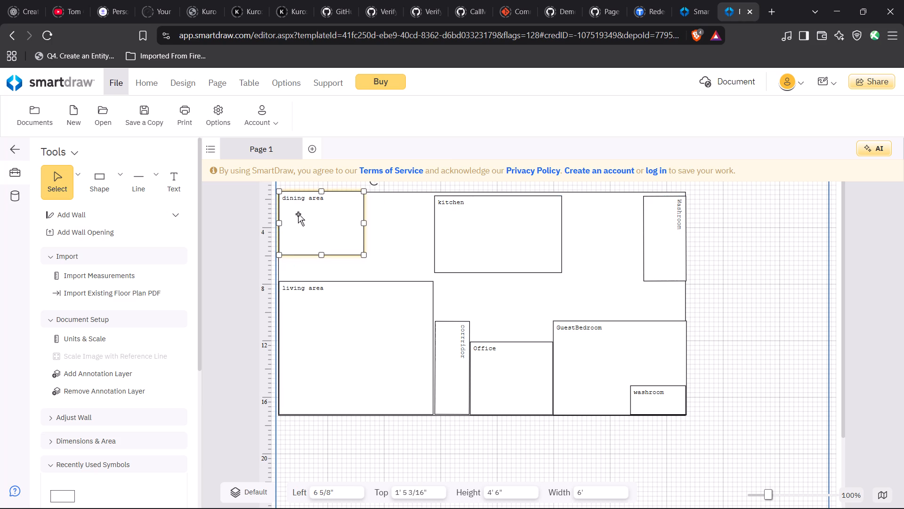
pyautogui.click(299, 214)
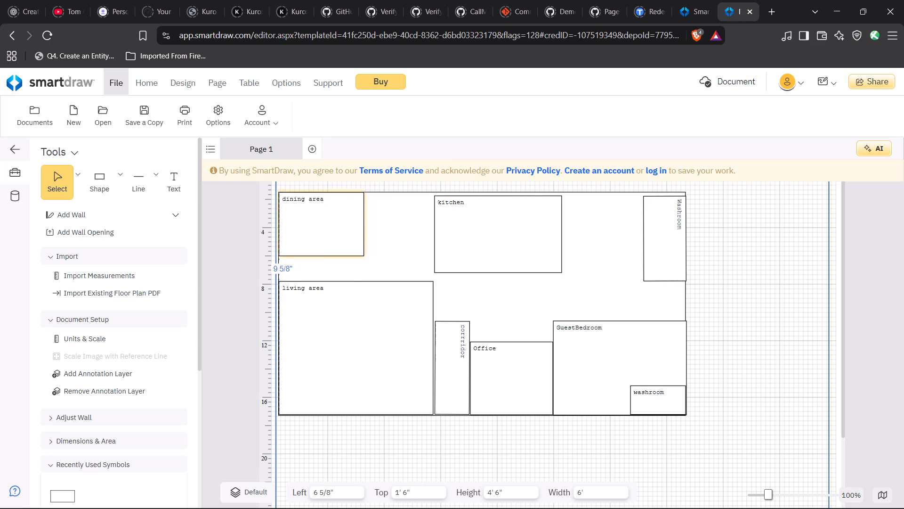
# Insert a 6' by 3' rectangle between the kitchen and the GuestBedroom and label it "washing area".
pyautogui.click(121, 176)
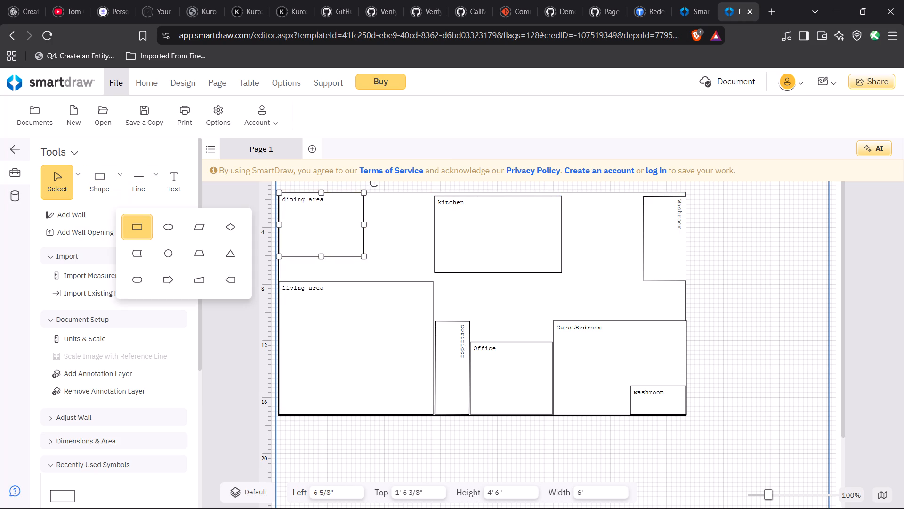
pyautogui.click(145, 233)
pyautogui.click(550, 285)
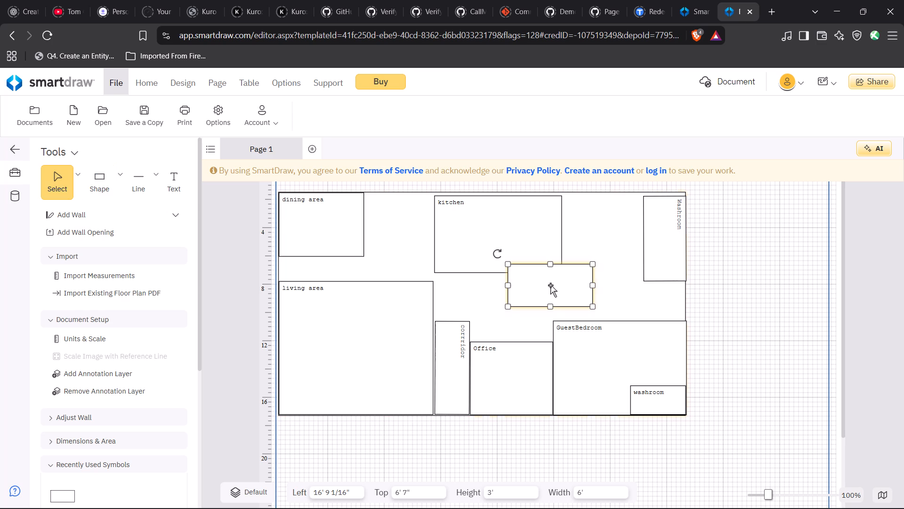
pyautogui.tripleClick(539, 290)
pyautogui.write('wash')
pyautogui.write('ing area')
pyautogui.click(757, 319)
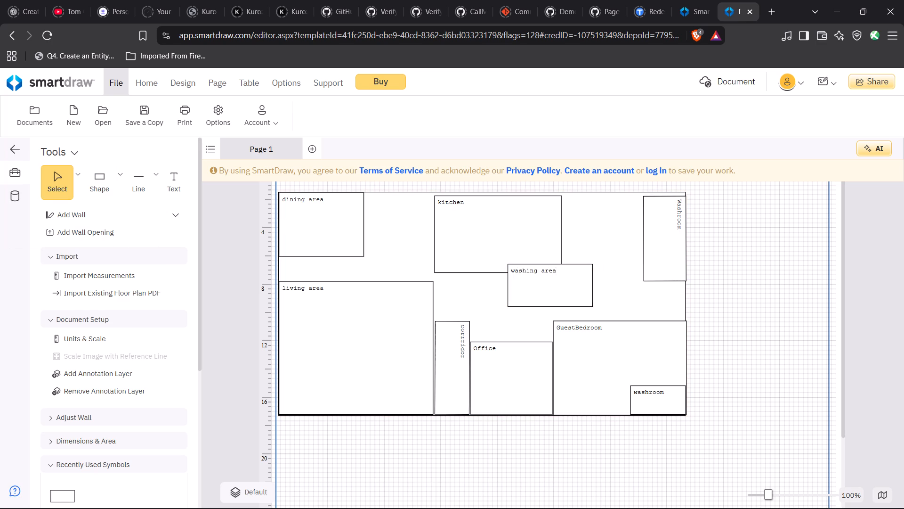
# Move the kitchen left so that it sits flush against the dining area's right edge.
pyautogui.moveTo(480, 213); pyautogui.dragTo(414, 214)
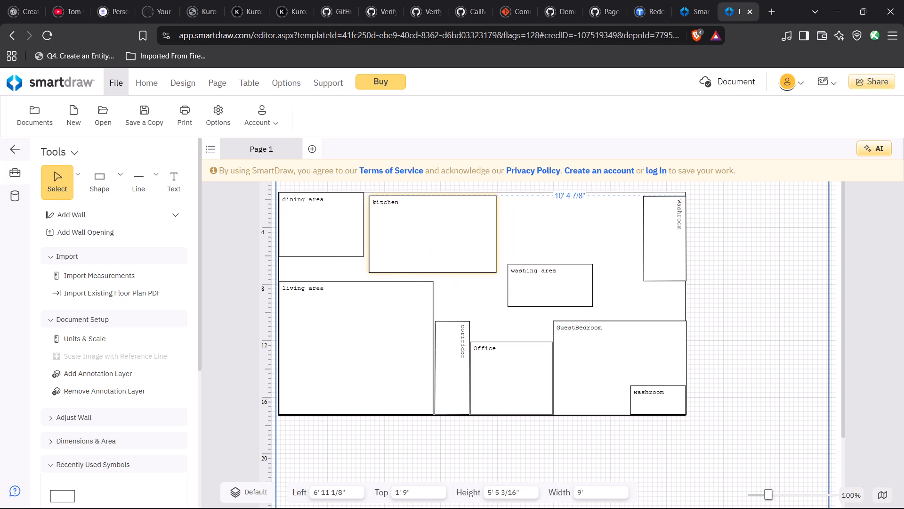
pyautogui.moveTo(414, 214); pyautogui.dragTo(411, 212)
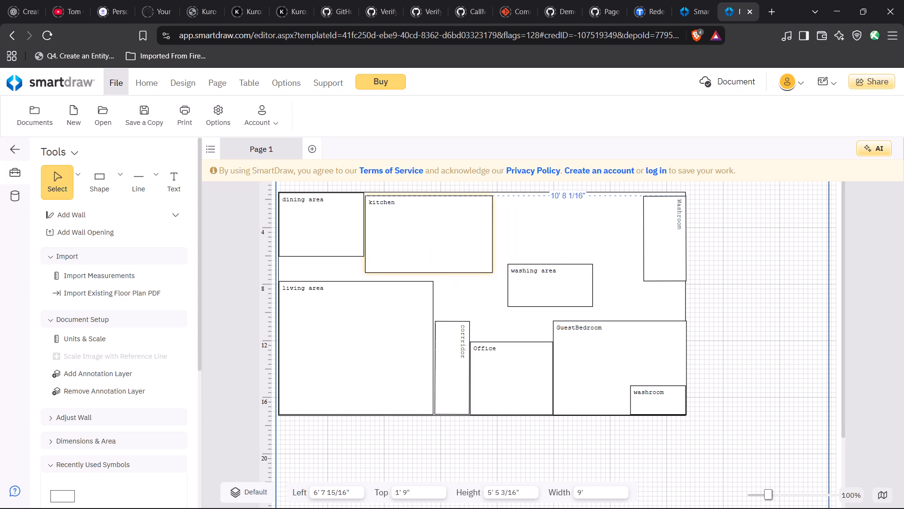
pyautogui.moveTo(411, 212); pyautogui.dragTo(410, 212)
# Shorten the kitchen from its bottom edge to about 4' 3" high, level with the dining area's bottom.
pyautogui.click(412, 277)
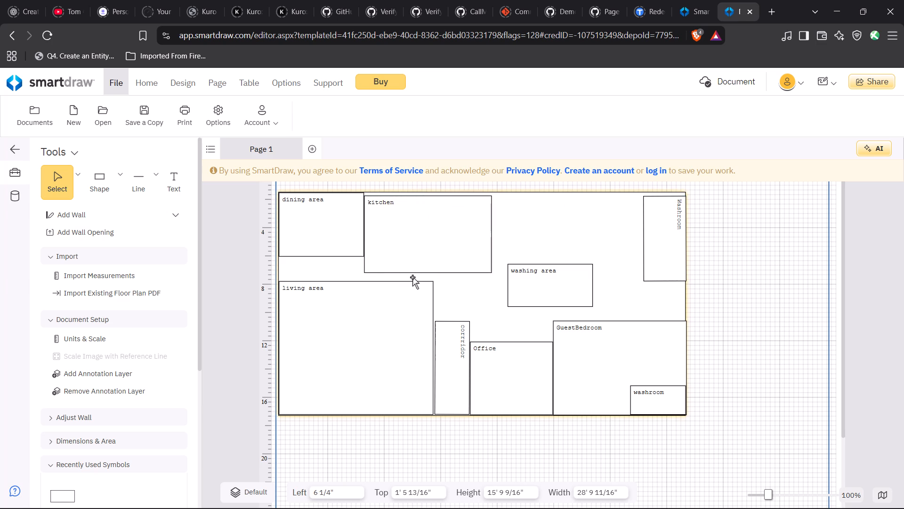
pyautogui.click(413, 281)
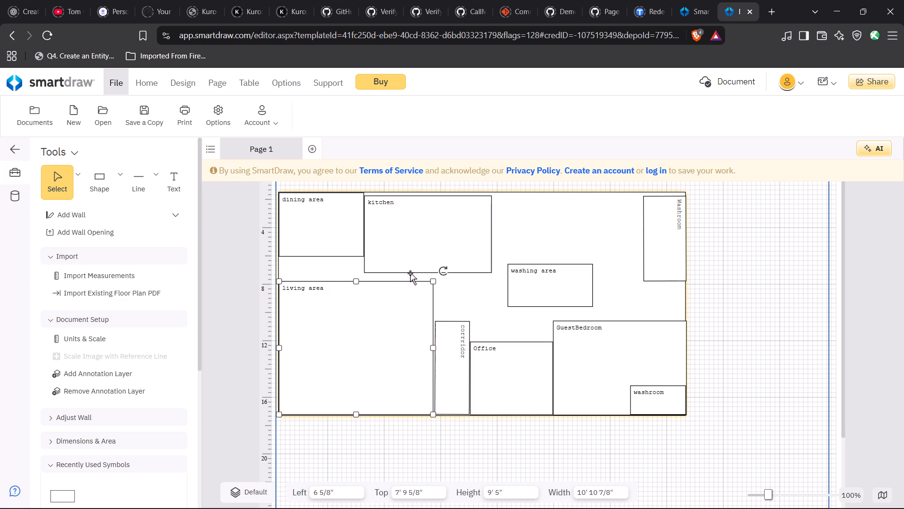
pyautogui.click(412, 273)
pyautogui.moveTo(428, 271); pyautogui.dragTo(428, 267)
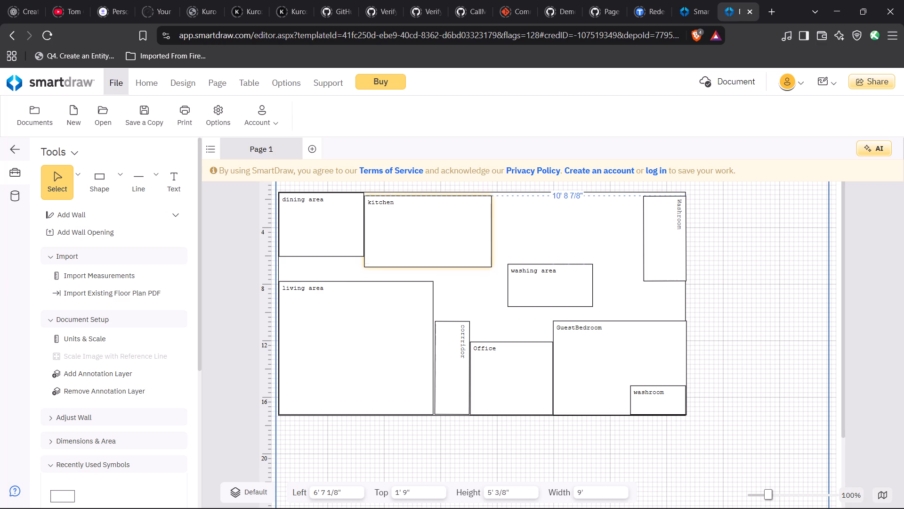
pyautogui.moveTo(428, 267); pyautogui.dragTo(425, 259)
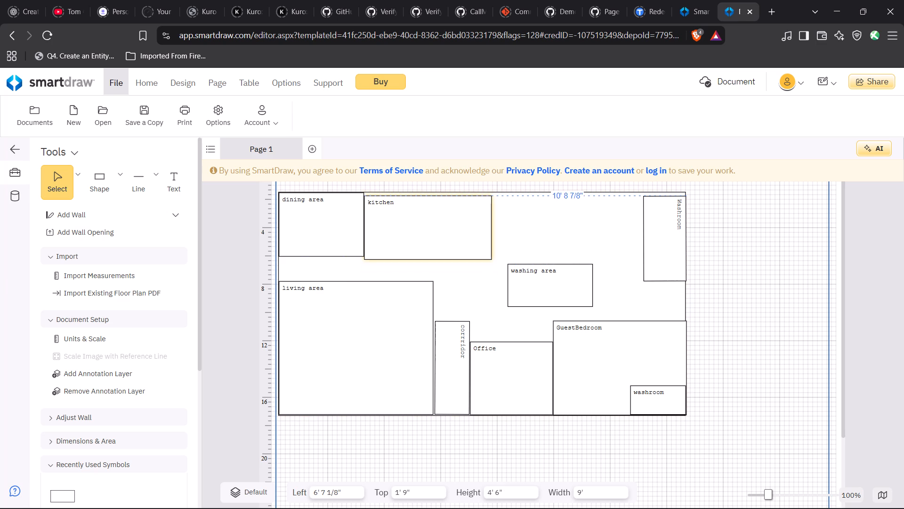
pyautogui.moveTo(425, 259); pyautogui.dragTo(424, 259)
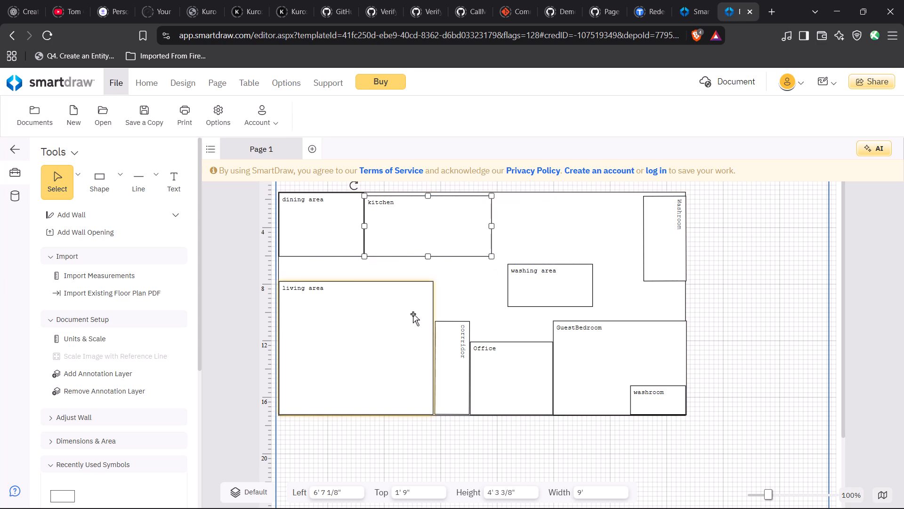
# Extend the living area's top edge up to the dining area's bottom, making it about 11' 2" high.
pyautogui.click(413, 315)
pyautogui.moveTo(357, 282); pyautogui.dragTo(350, 257)
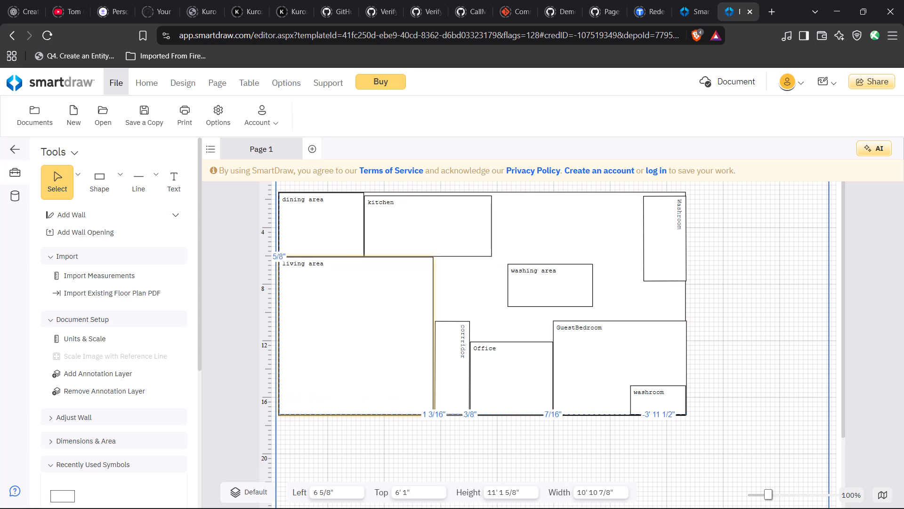
pyautogui.moveTo(350, 257); pyautogui.dragTo(350, 257)
# Move the kitchen up to the house outline's top edge and stretch its bottom down to the living area's top edge.
pyautogui.click(484, 288)
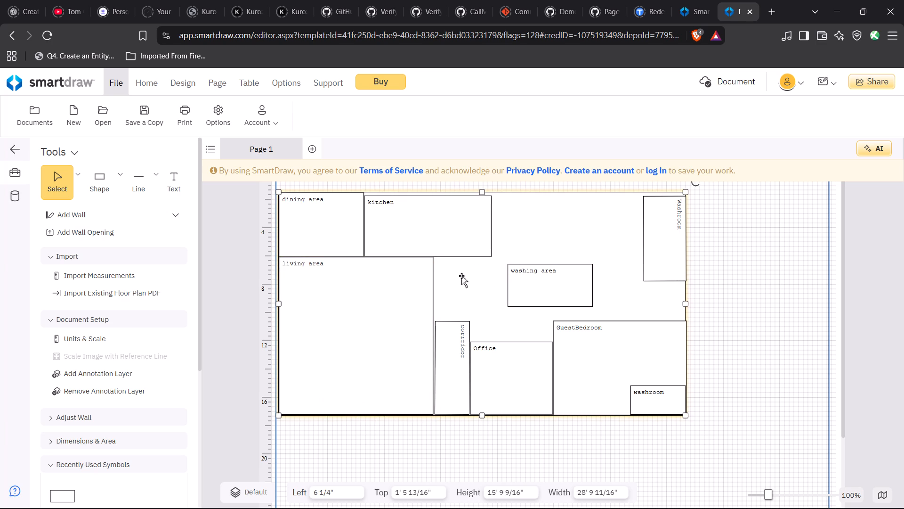
pyautogui.click(438, 226)
pyautogui.click(438, 226)
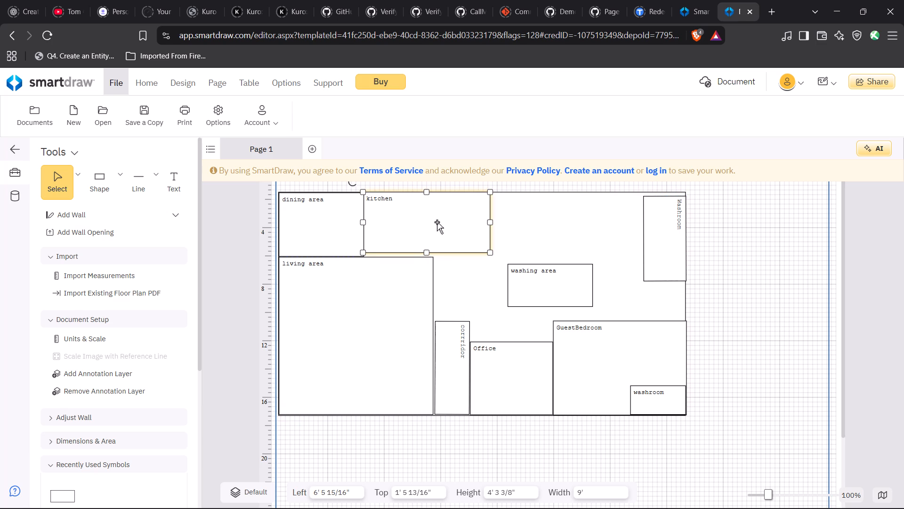
pyautogui.moveTo(428, 251); pyautogui.dragTo(428, 253)
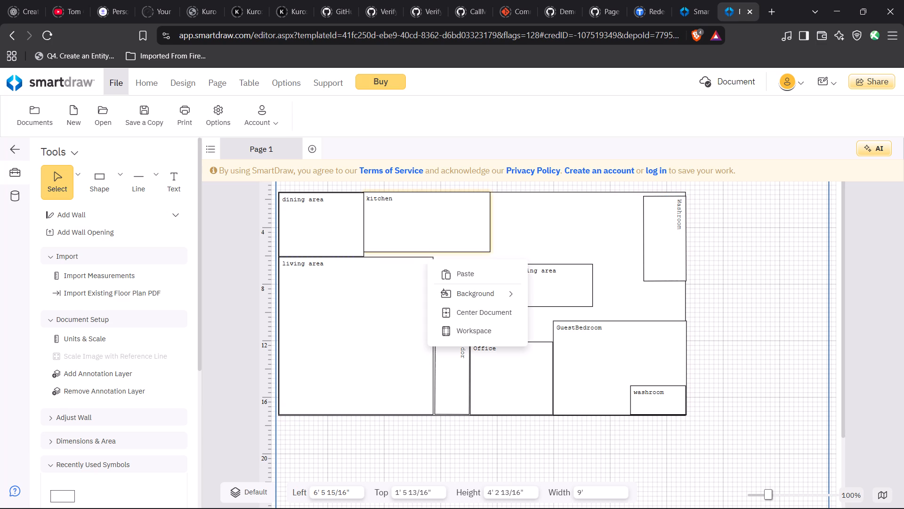
pyautogui.moveTo(428, 253); pyautogui.dragTo(428, 256)
pyautogui.click(568, 237)
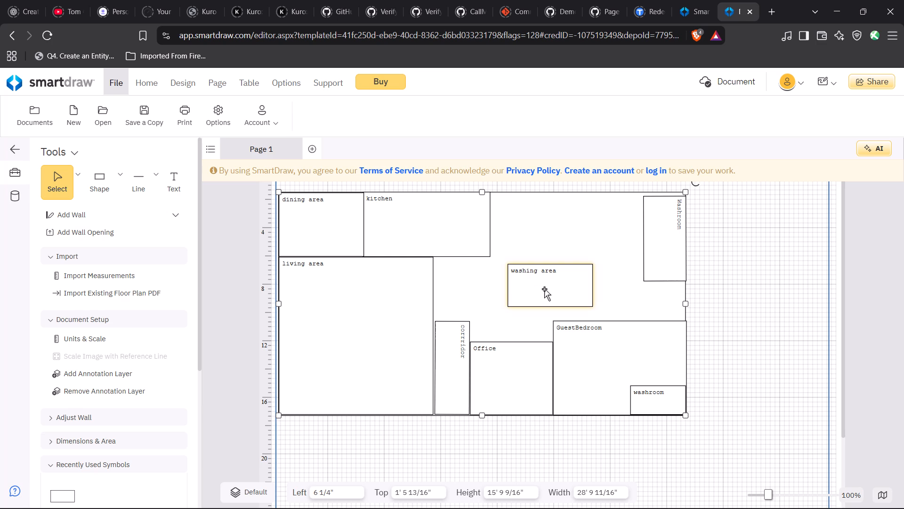
# Move the washing area up into the space between the kitchen and the Washroom and rotate it upright to about 270°.
pyautogui.moveTo(544, 289); pyautogui.dragTo(573, 234)
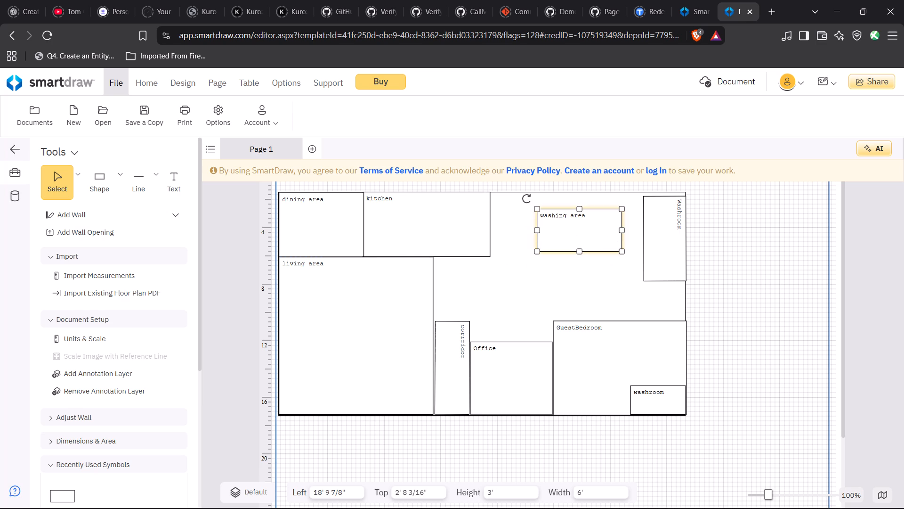
pyautogui.moveTo(530, 200); pyautogui.dragTo(613, 203)
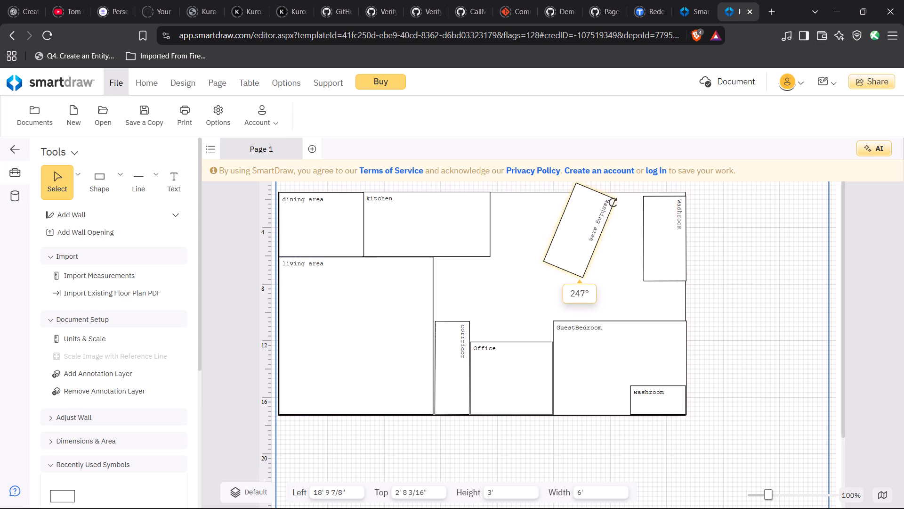
pyautogui.moveTo(613, 203); pyautogui.dragTo(602, 195)
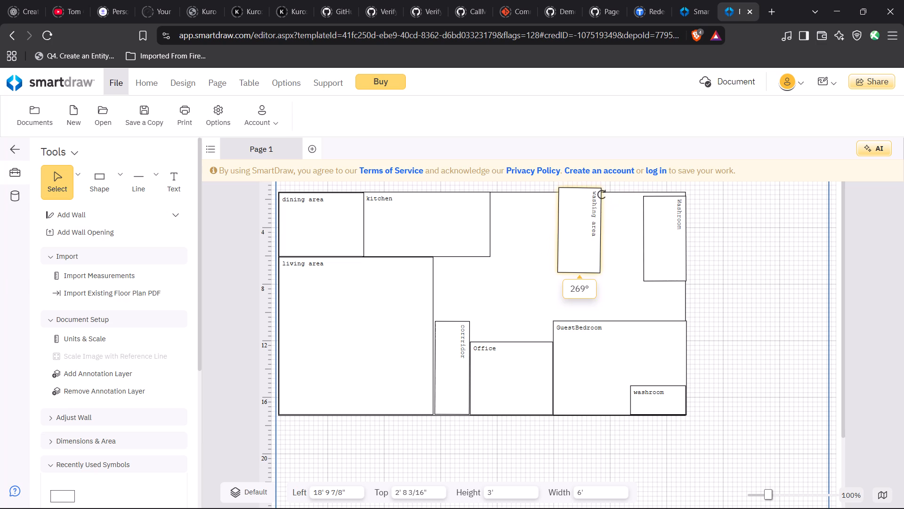
pyautogui.moveTo(602, 195); pyautogui.dragTo(600, 195)
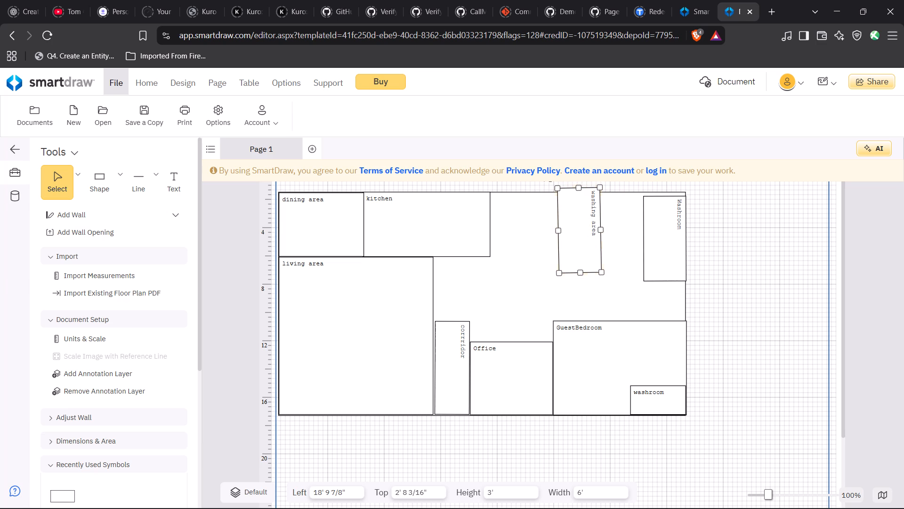
pyautogui.moveTo(568, 245); pyautogui.dragTo(569, 256)
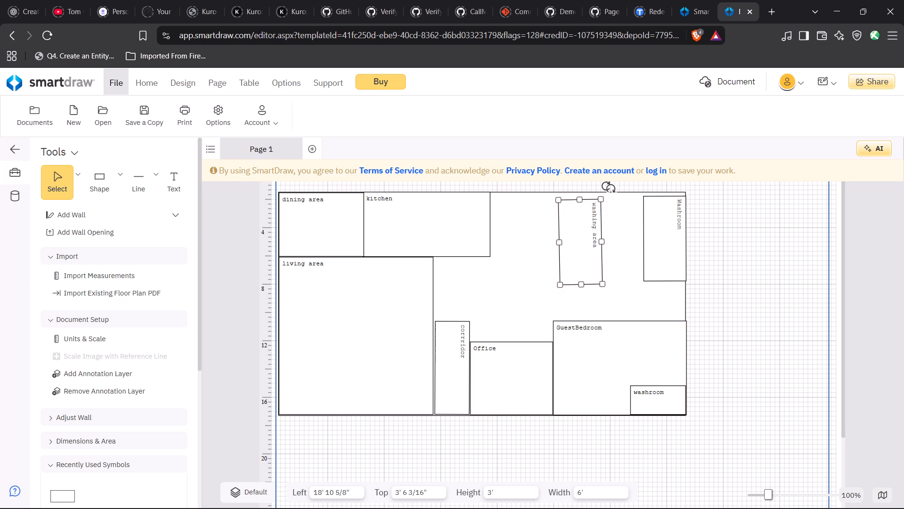
pyautogui.click(606, 186)
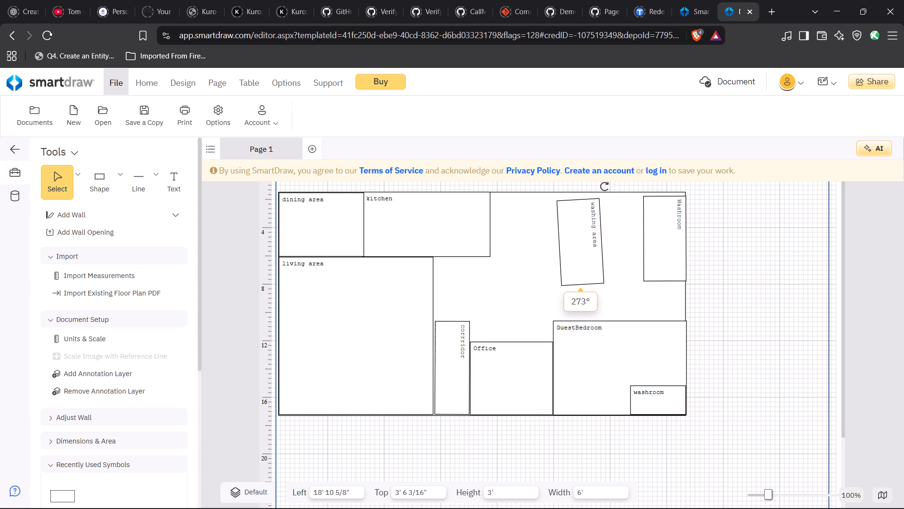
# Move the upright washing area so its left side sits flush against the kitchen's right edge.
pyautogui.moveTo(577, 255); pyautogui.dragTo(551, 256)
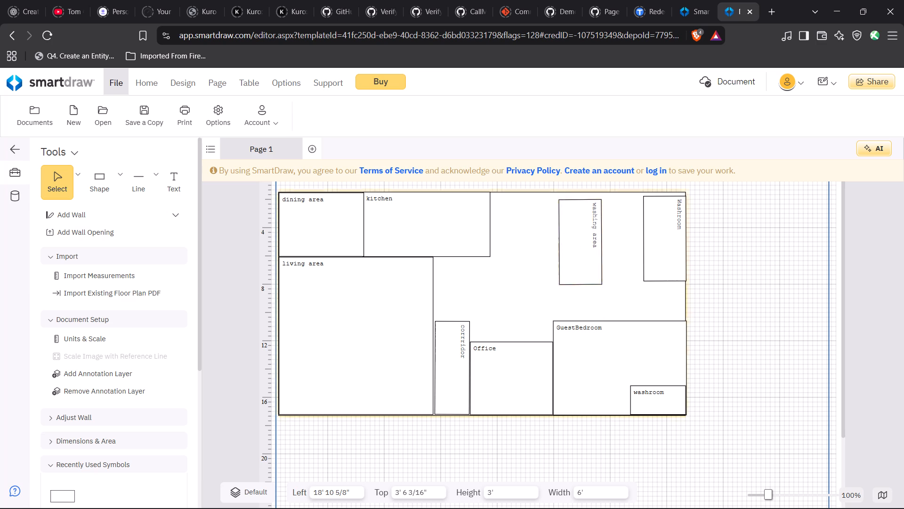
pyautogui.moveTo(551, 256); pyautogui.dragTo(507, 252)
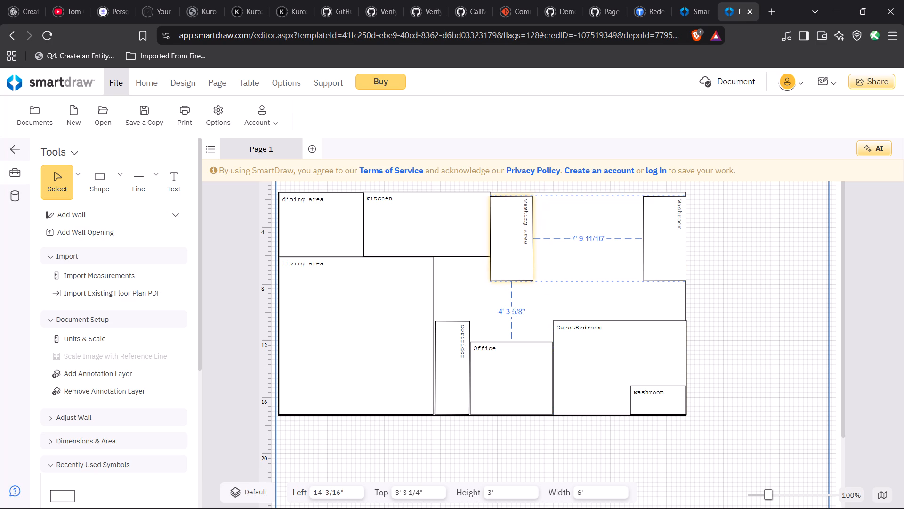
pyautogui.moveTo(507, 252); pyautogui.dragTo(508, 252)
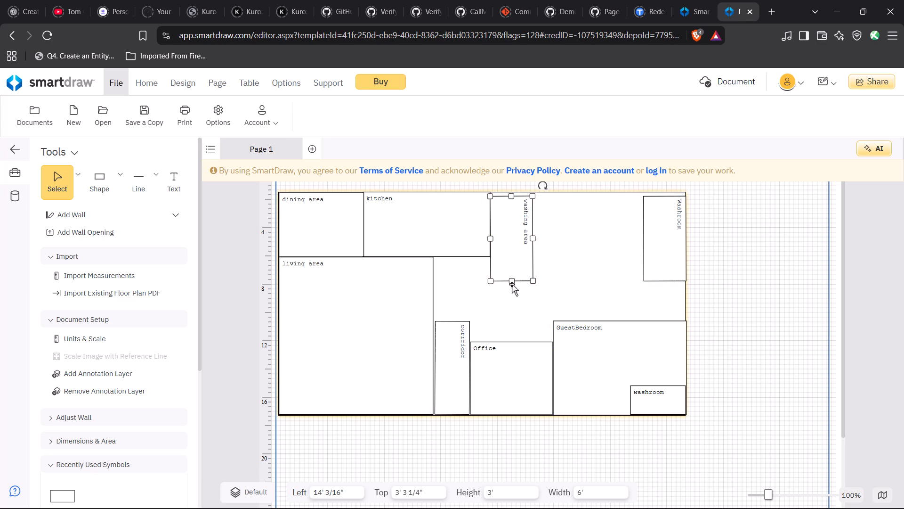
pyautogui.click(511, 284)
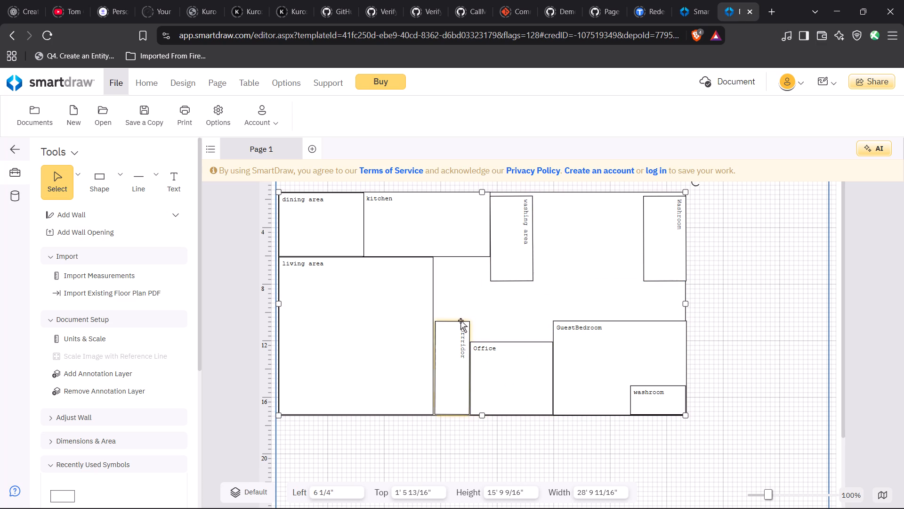
# Stretch the corridor up to the kitchen's bottom edge and left to the living area, making it about 11' 2" long and 2' 9" wide.
pyautogui.click(456, 338)
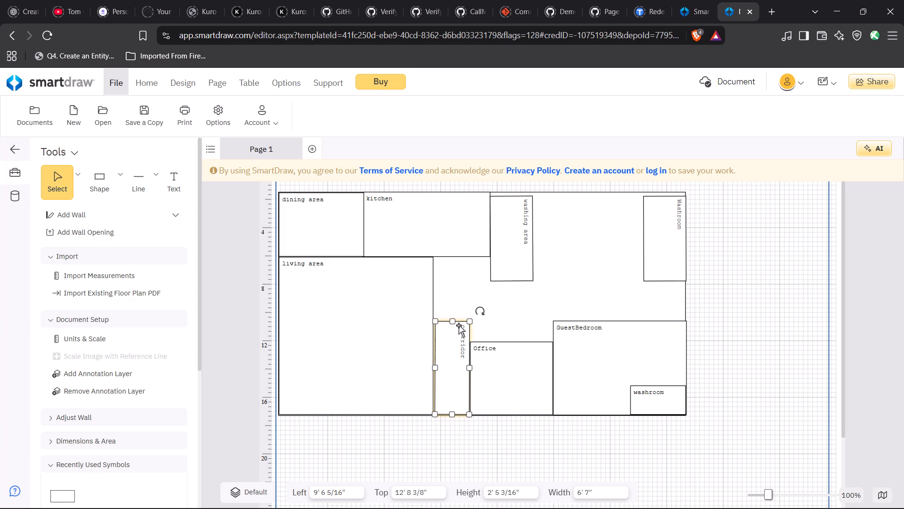
pyautogui.moveTo(453, 321); pyautogui.dragTo(443, 258)
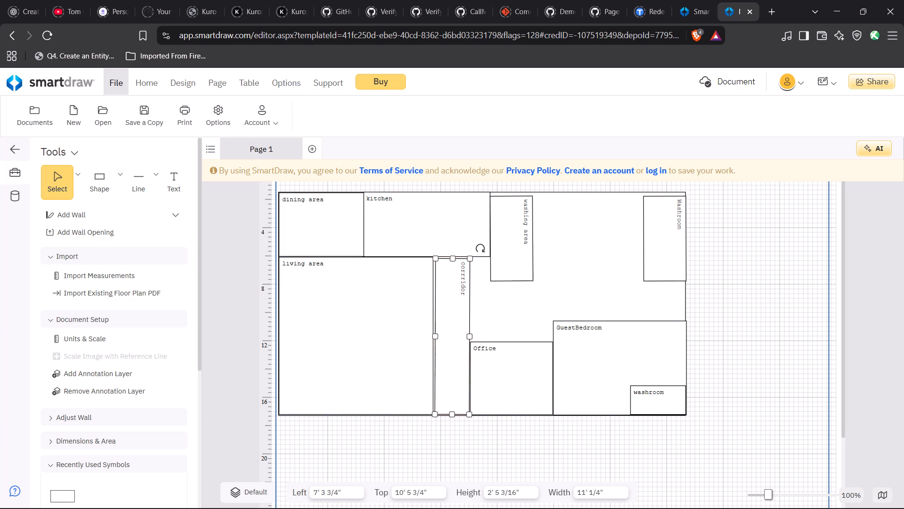
pyautogui.click(435, 336)
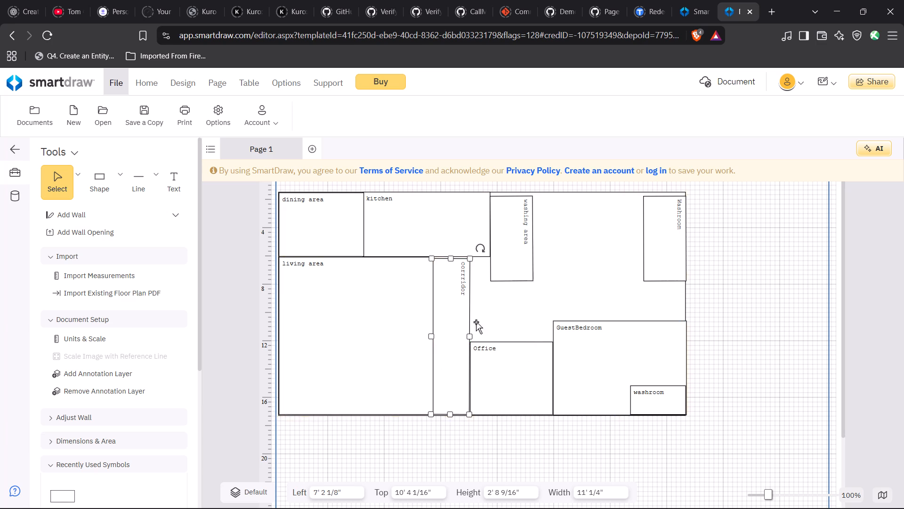
pyautogui.click(510, 315)
pyautogui.click(460, 304)
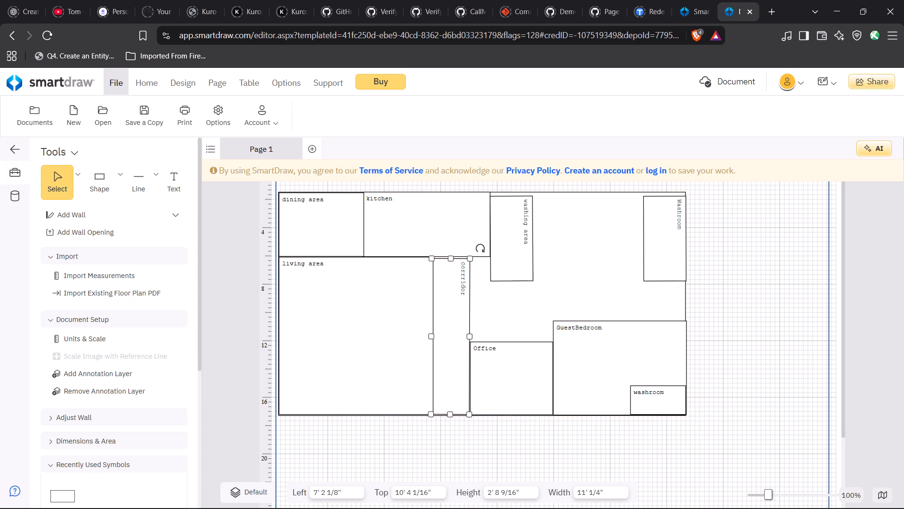
pyautogui.click(451, 258)
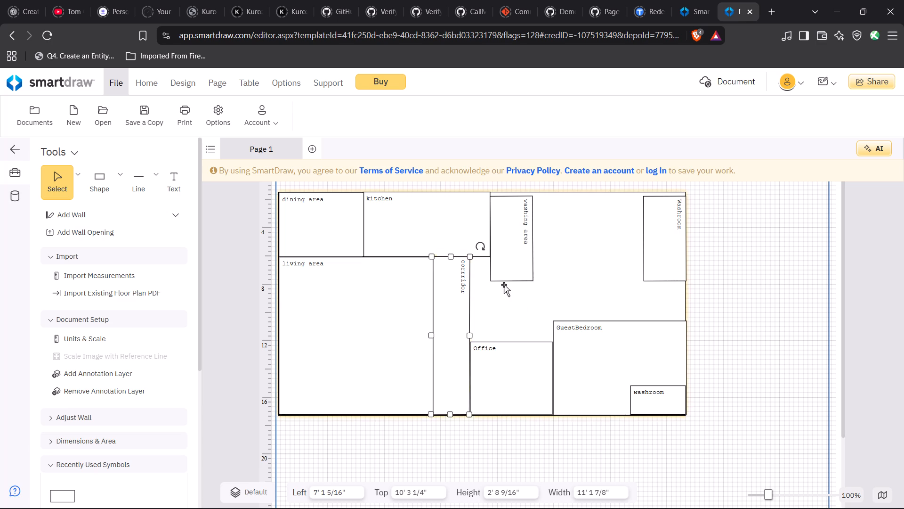
pyautogui.click(504, 285)
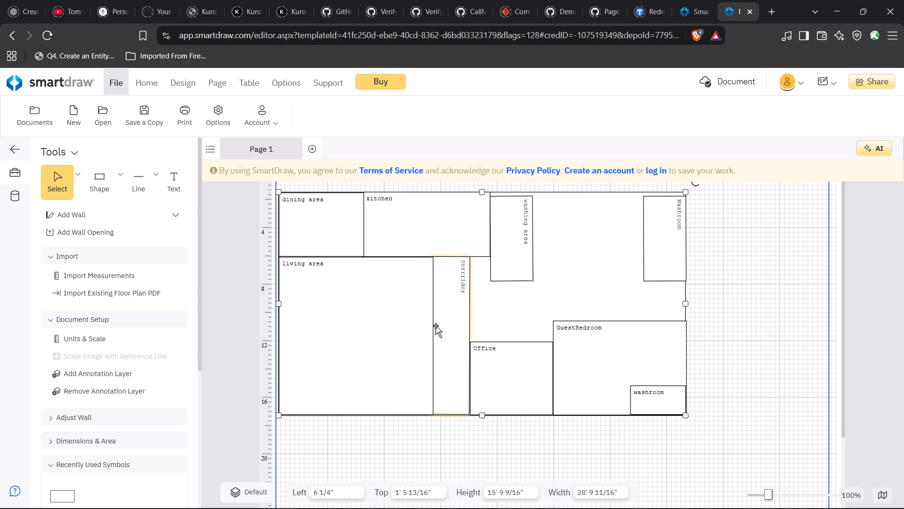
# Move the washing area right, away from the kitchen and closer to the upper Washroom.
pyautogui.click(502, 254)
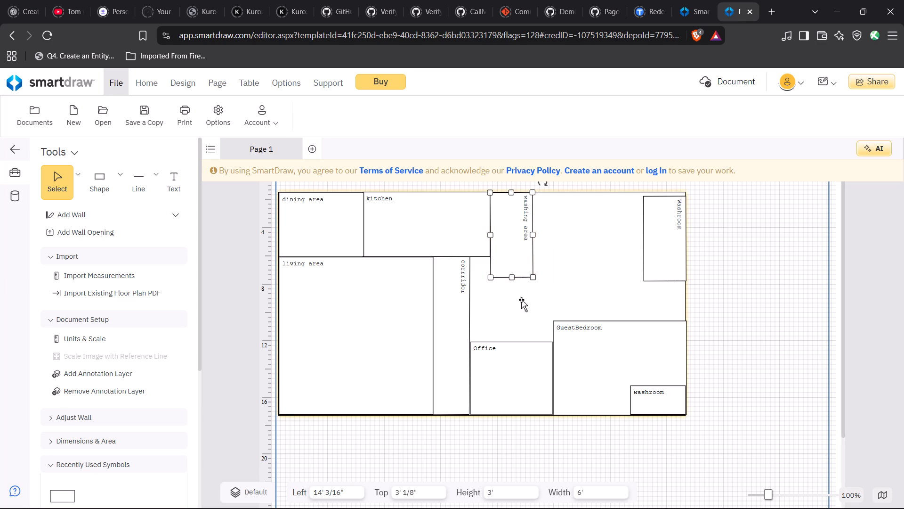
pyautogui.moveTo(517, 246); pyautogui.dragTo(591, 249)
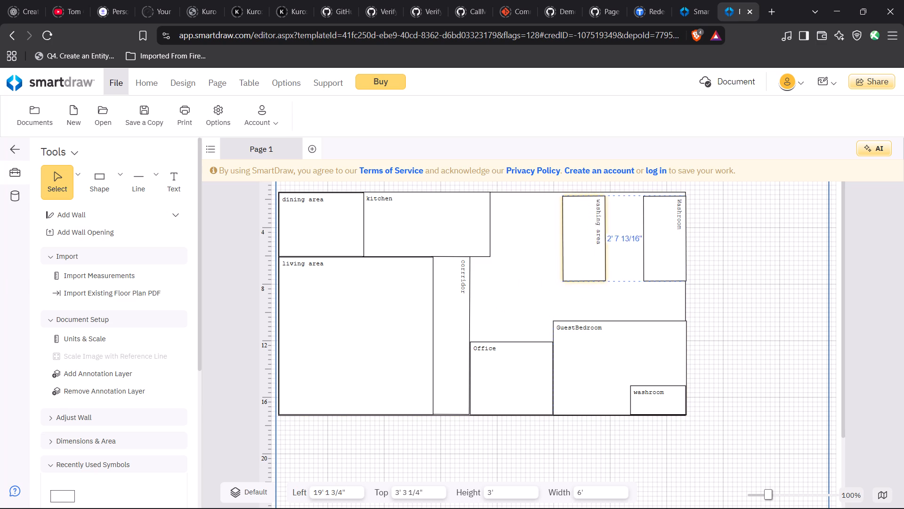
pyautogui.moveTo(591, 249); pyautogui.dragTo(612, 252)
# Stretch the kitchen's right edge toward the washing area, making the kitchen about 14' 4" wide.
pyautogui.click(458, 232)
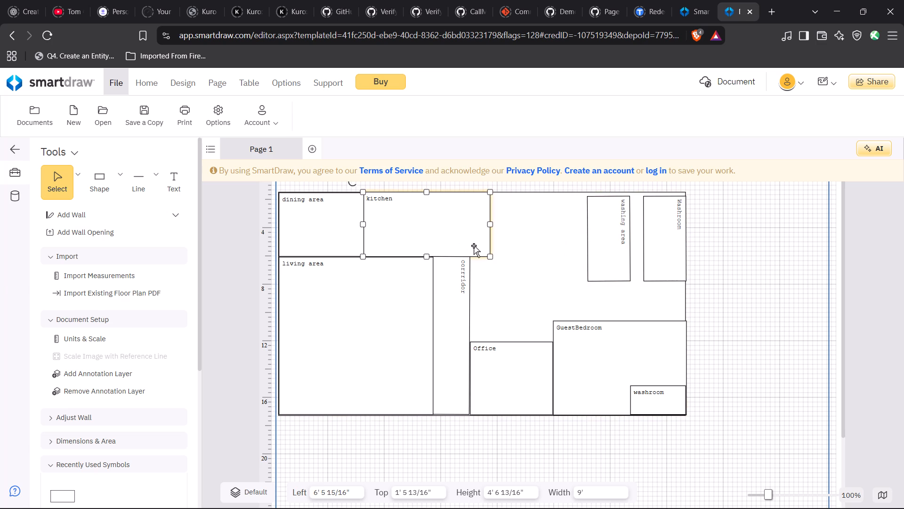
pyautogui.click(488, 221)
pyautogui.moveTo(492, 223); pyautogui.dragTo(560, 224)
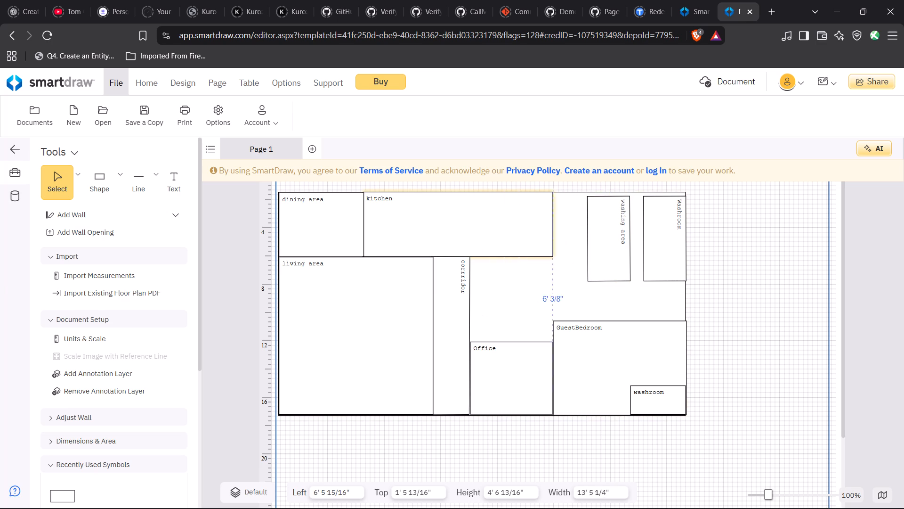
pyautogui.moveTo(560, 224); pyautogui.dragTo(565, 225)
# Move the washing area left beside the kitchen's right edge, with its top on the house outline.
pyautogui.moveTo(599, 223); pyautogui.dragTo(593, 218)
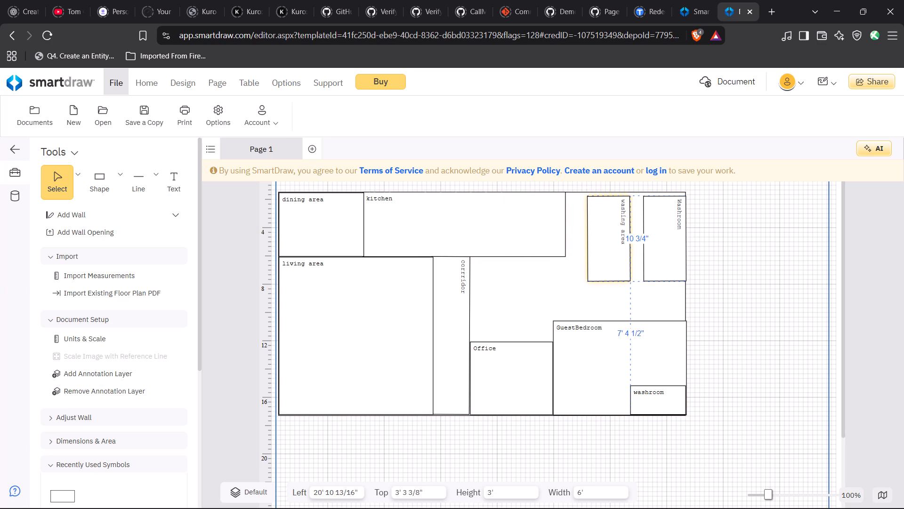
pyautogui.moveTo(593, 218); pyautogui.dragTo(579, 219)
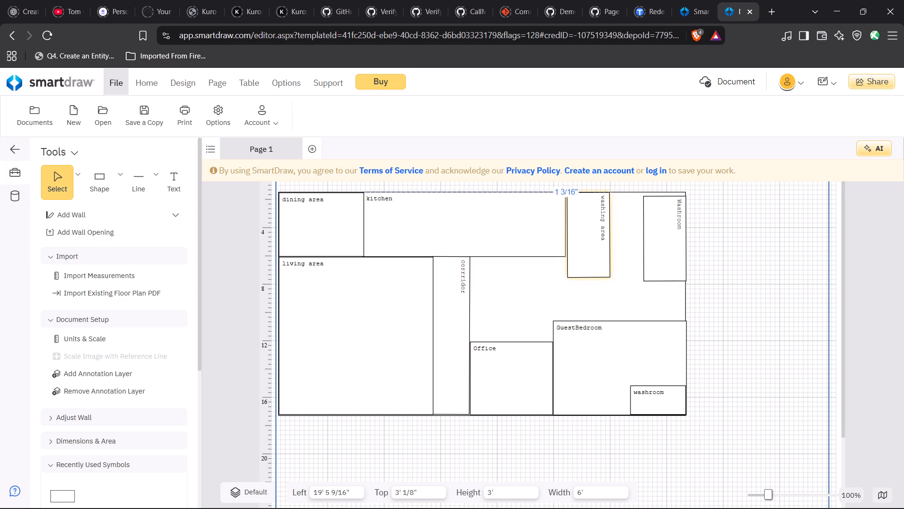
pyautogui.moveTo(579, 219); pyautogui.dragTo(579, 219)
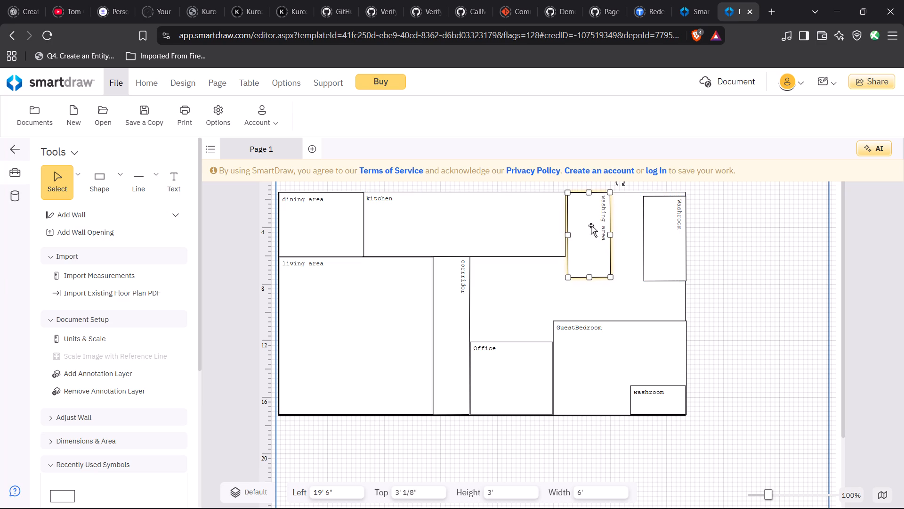
# Move the washing area right beside the upper Washroom, aligning its top with the house outline's top edge.
pyautogui.moveTo(591, 226); pyautogui.dragTo(618, 231)
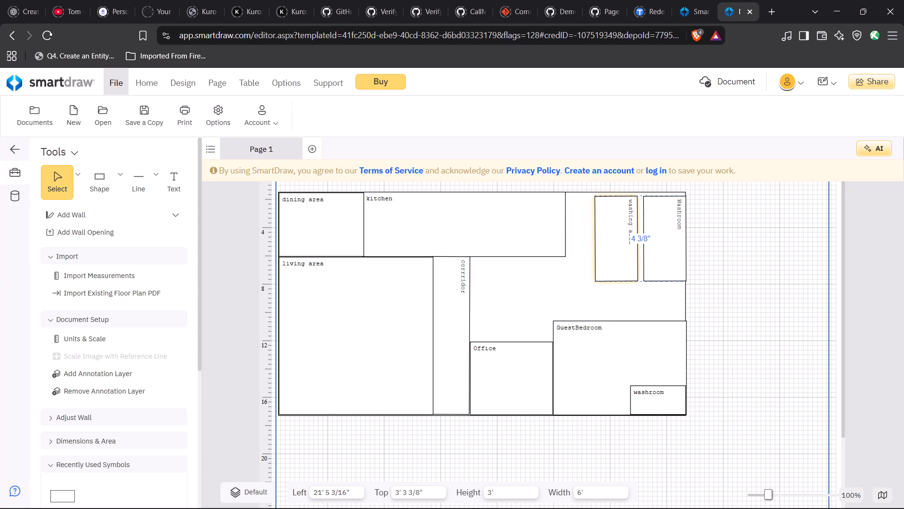
pyautogui.moveTo(618, 231); pyautogui.dragTo(620, 219)
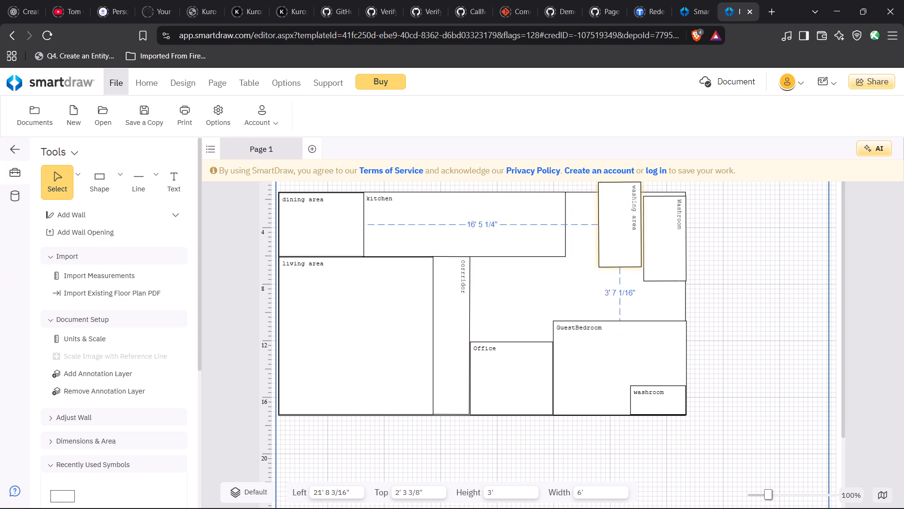
pyautogui.moveTo(620, 219); pyautogui.dragTo(620, 226)
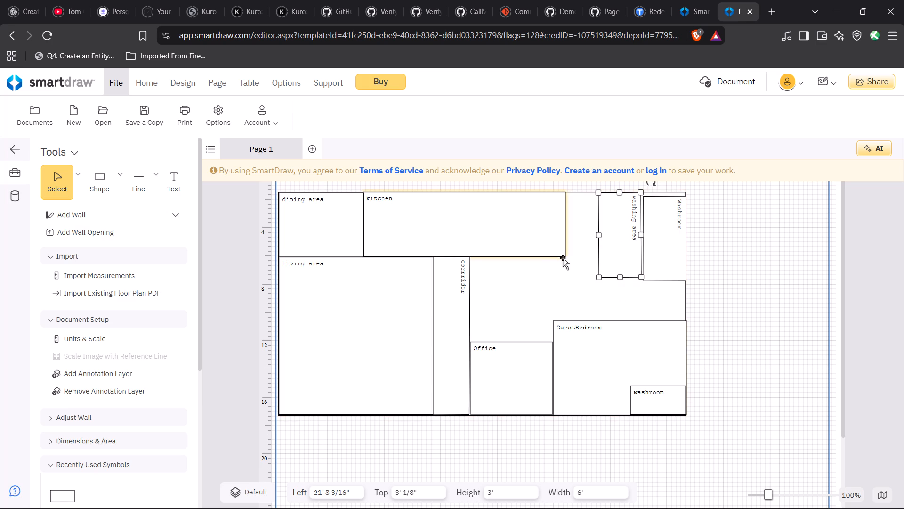
# Shrink the kitchen from its bottom-right corner to about 10' 11" wide and 4' 5" high.
pyautogui.click(545, 242)
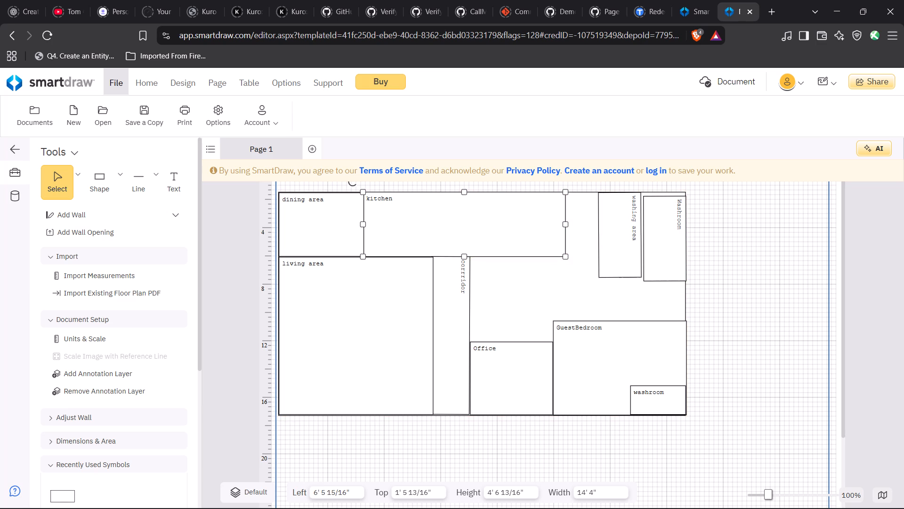
pyautogui.moveTo(564, 254); pyautogui.dragTo(517, 254)
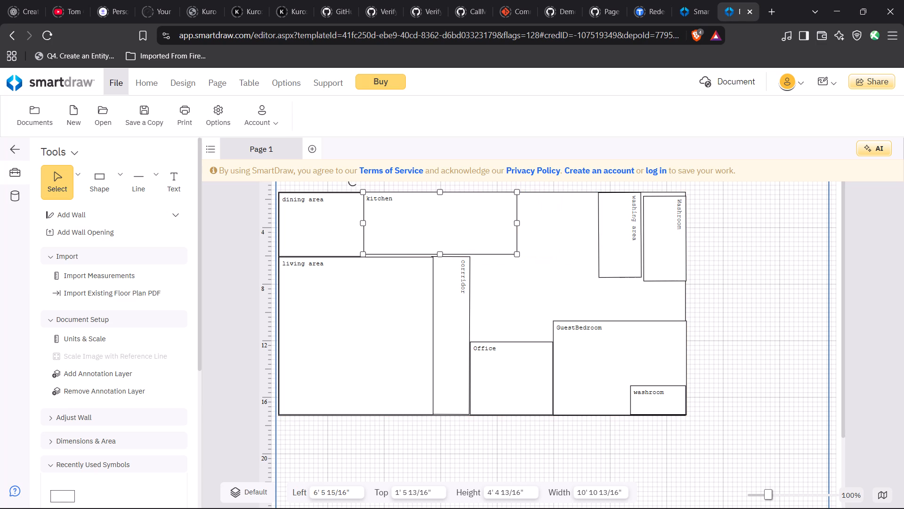
# Add a 6' by 3' rectangle in the open space above the office and label it "entertainment room".
pyautogui.click(118, 181)
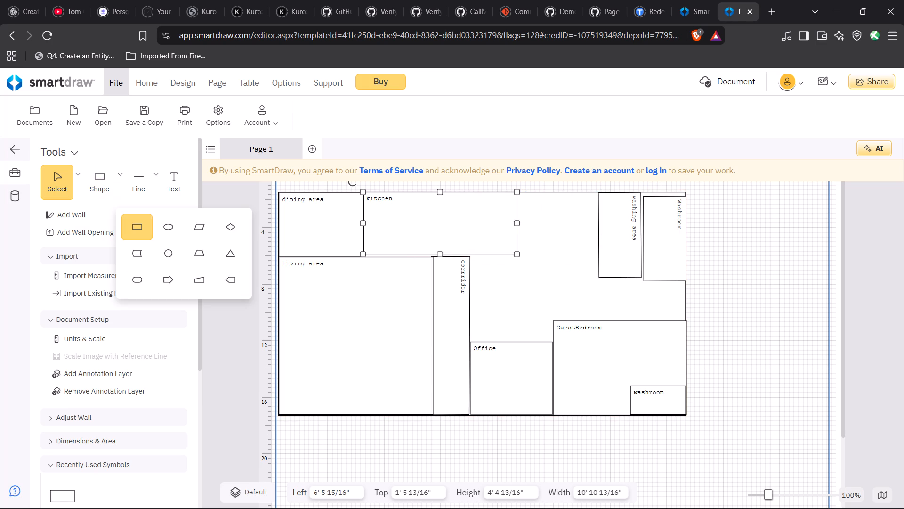
pyautogui.click(139, 231)
pyautogui.click(536, 291)
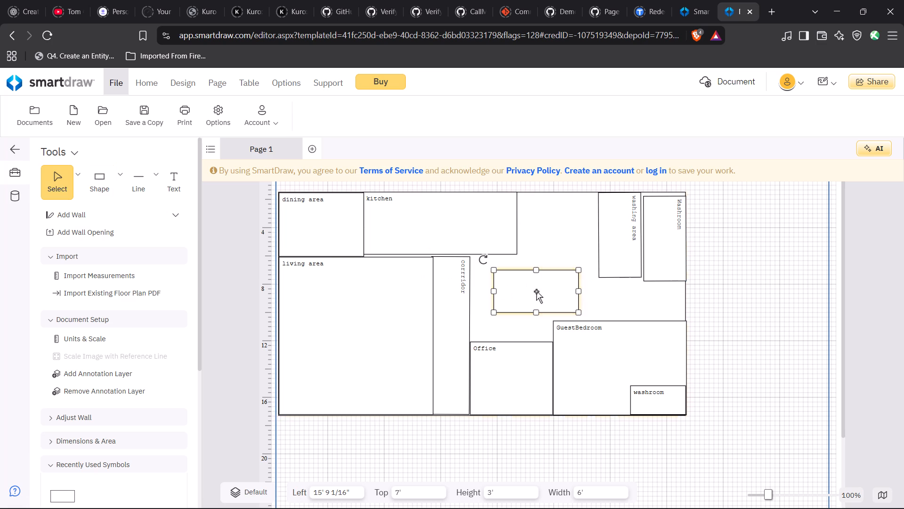
pyautogui.doubleClick(536, 291)
pyautogui.write('li')
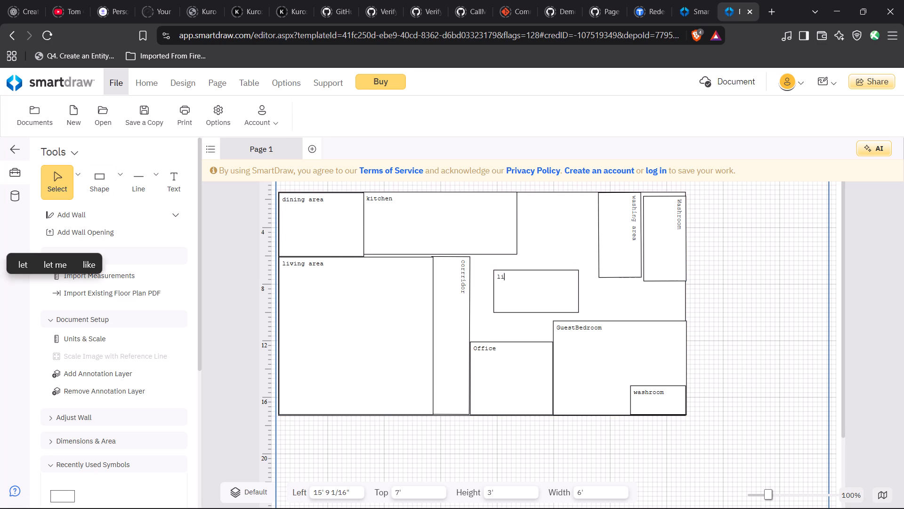
pyautogui.press('BackSpace')
pyautogui.press('BackSpace')
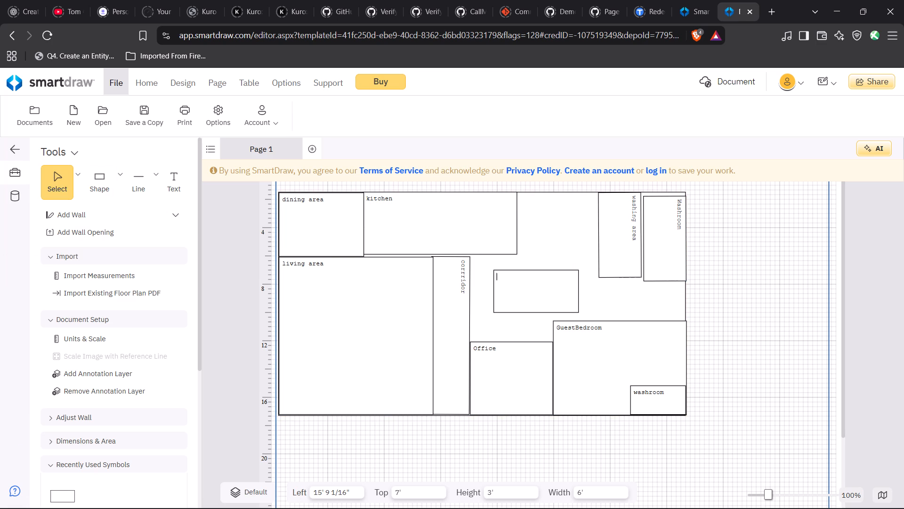
pyautogui.write('entertainment room')
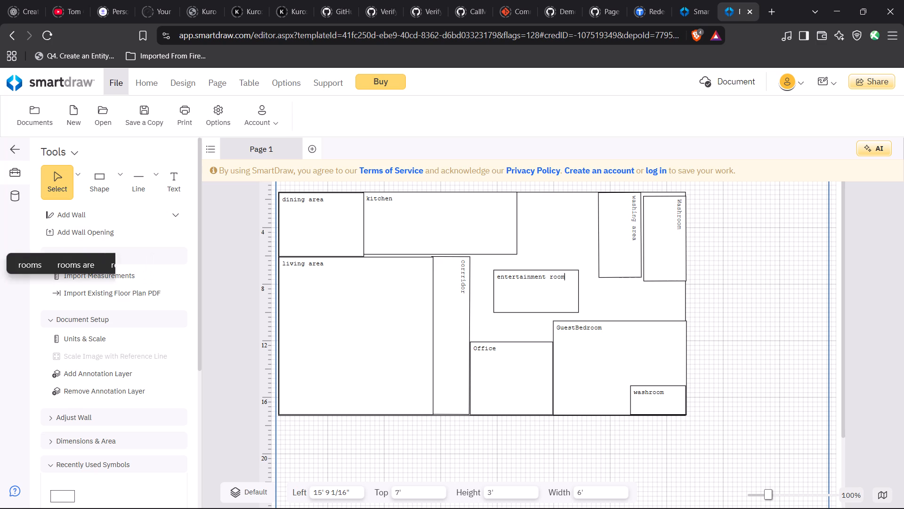
pyautogui.click(508, 336)
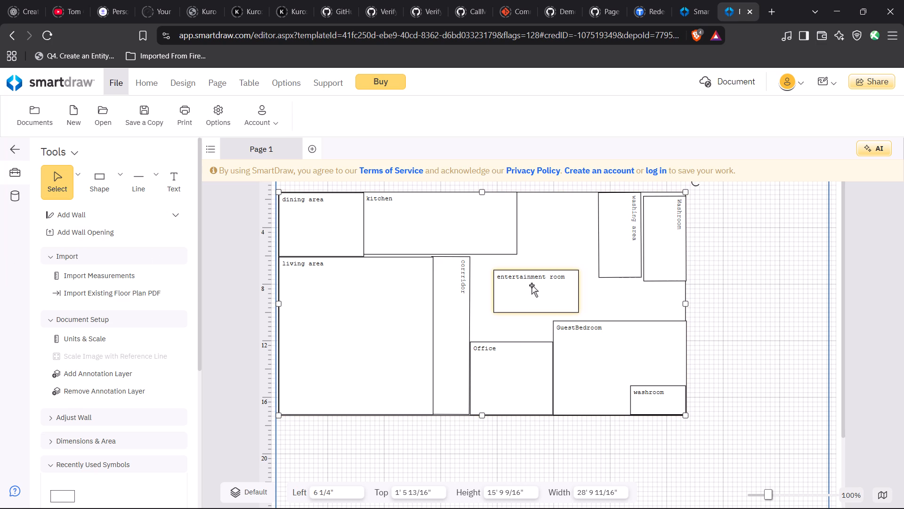
# Rotate the entertainment room to vertical and place it against the kitchen's right edge, with its top on the house outline.
pyautogui.moveTo(536, 293); pyautogui.dragTo(558, 224)
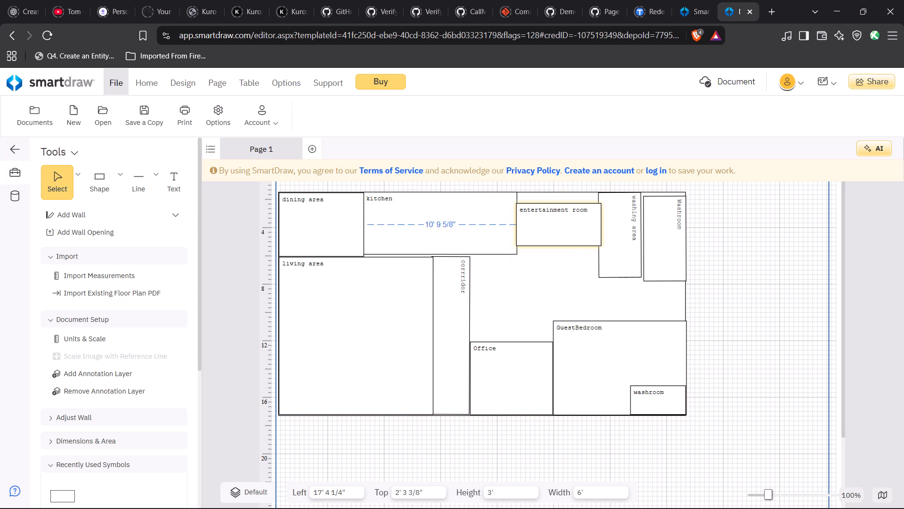
pyautogui.moveTo(558, 224); pyautogui.dragTo(557, 227)
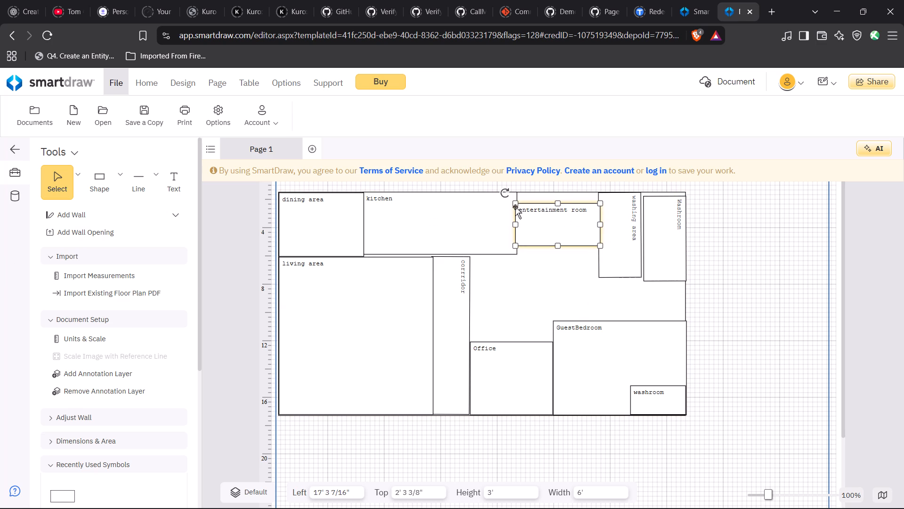
pyautogui.moveTo(505, 189); pyautogui.dragTo(575, 192)
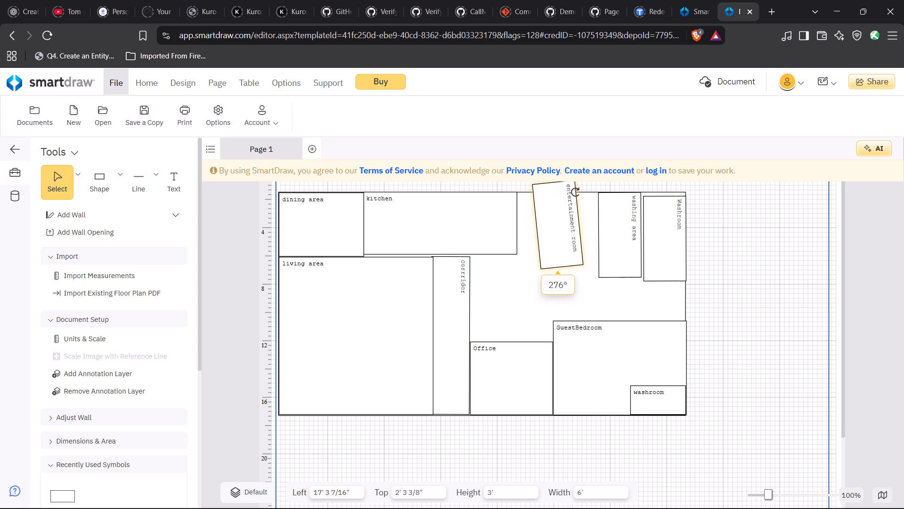
pyautogui.moveTo(575, 192); pyautogui.dragTo(578, 193)
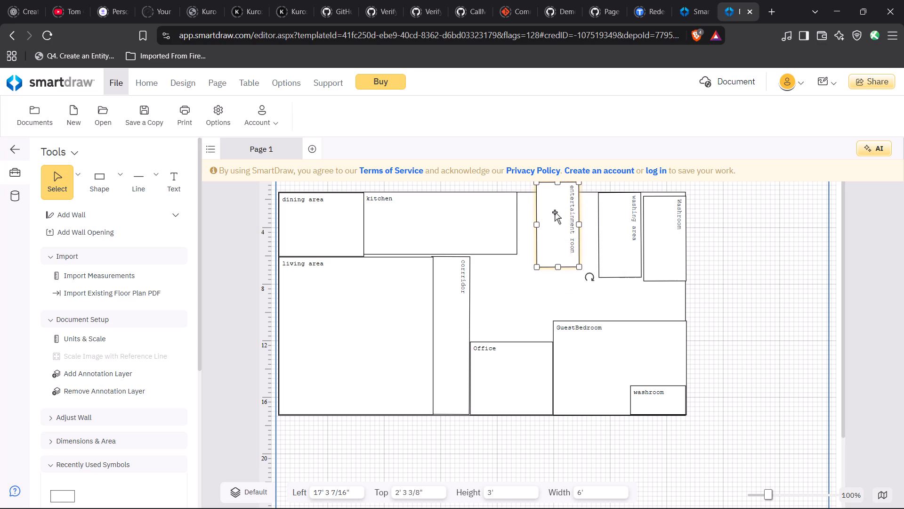
pyautogui.moveTo(550, 216); pyautogui.dragTo(547, 229)
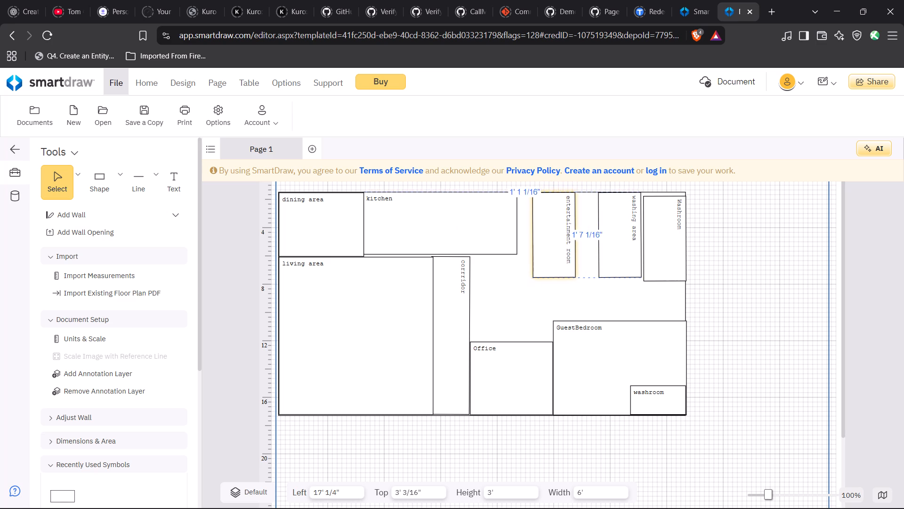
pyautogui.moveTo(547, 229); pyautogui.dragTo(531, 228)
# Move the washing area left until it sits about 2' 3" from the entertainment room, aligned with its top.
pyautogui.moveTo(631, 228); pyautogui.dragTo(607, 228)
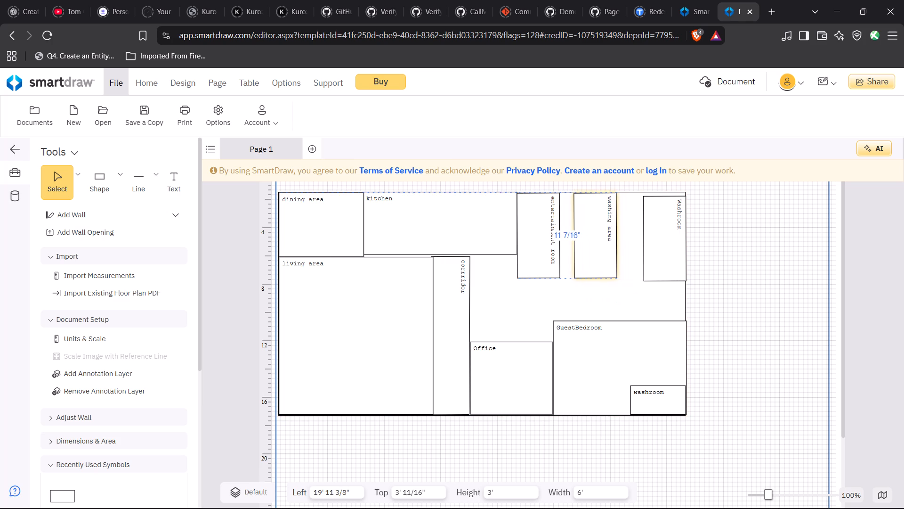
pyautogui.moveTo(607, 228); pyautogui.dragTo(626, 227)
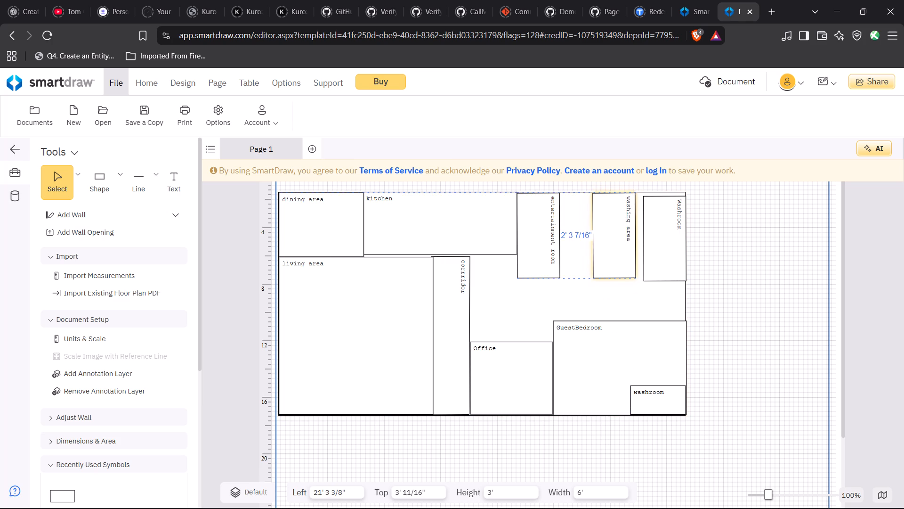
pyautogui.moveTo(626, 227); pyautogui.dragTo(626, 228)
# Widen the entertainment room towards the washing area to about 4' 10", keeping its left edge against the kitchen.
pyautogui.click(528, 235)
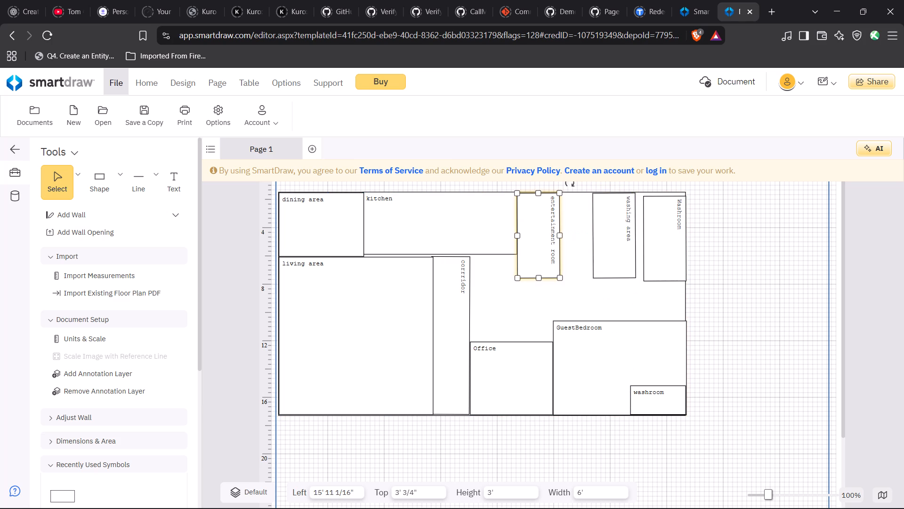
pyautogui.moveTo(560, 235); pyautogui.dragTo(578, 235)
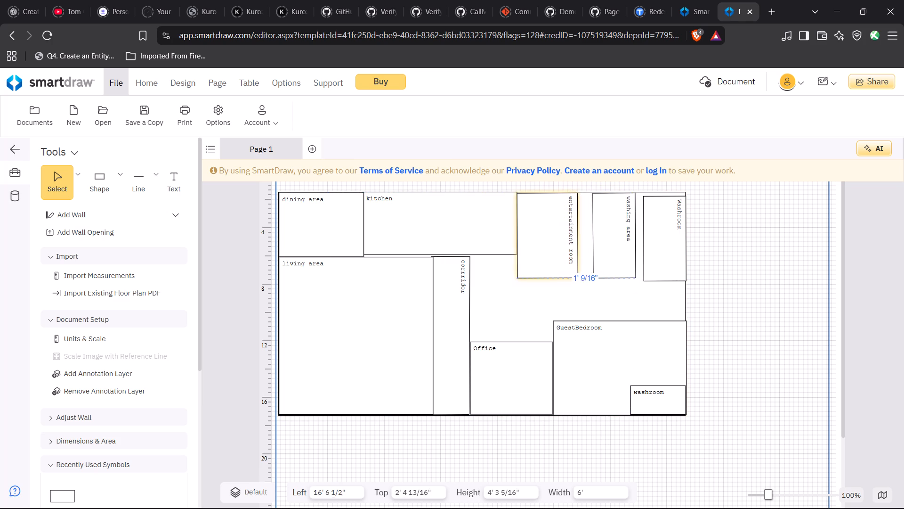
pyautogui.moveTo(578, 235); pyautogui.dragTo(589, 235)
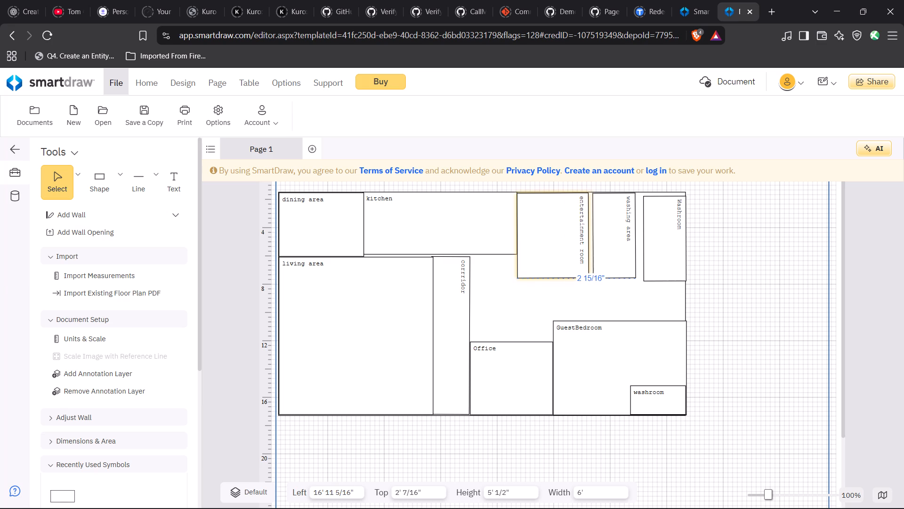
pyautogui.moveTo(589, 235); pyautogui.dragTo(594, 237)
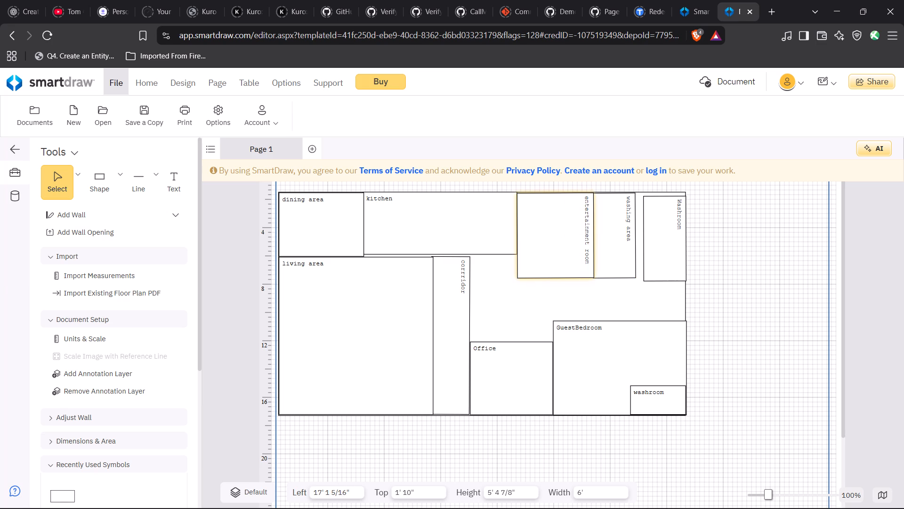
pyautogui.moveTo(594, 237); pyautogui.dragTo(585, 239)
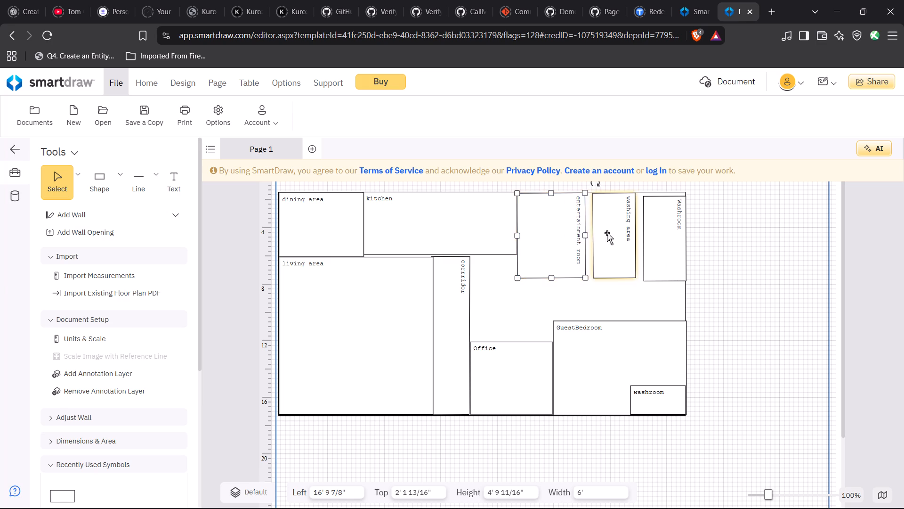
# Extend the washing area's left edge to meet the entertainment room, making it about 3' 6" wide.
pyautogui.click(610, 232)
pyautogui.moveTo(593, 233); pyautogui.dragTo(586, 233)
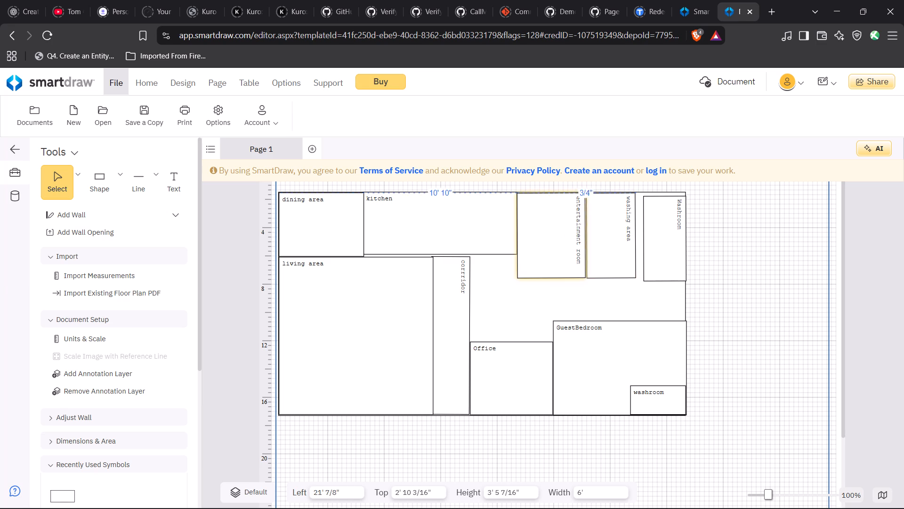
pyautogui.moveTo(586, 233); pyautogui.dragTo(586, 233)
# Widen the upper Washroom to about 3' 6" so it meets the washing area, aligning its top with the house outline.
pyautogui.click(654, 235)
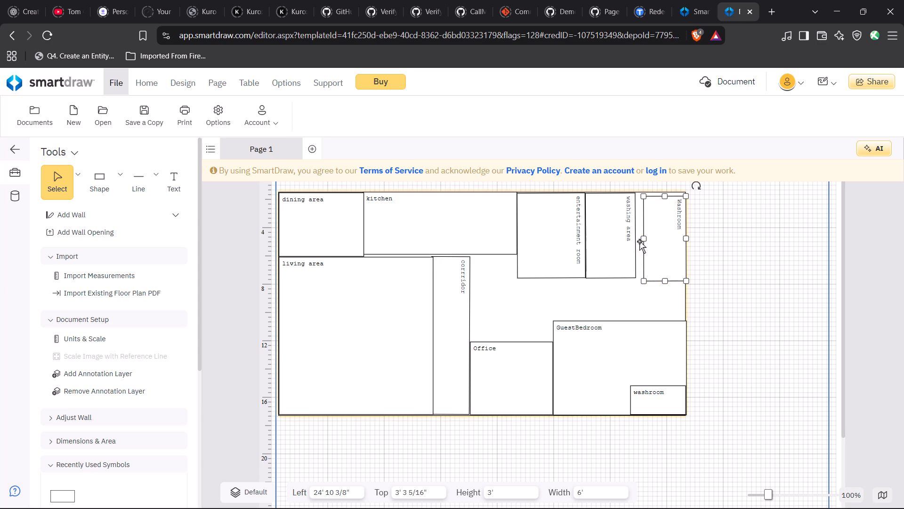
pyautogui.moveTo(643, 238); pyautogui.dragTo(636, 233)
pyautogui.click(651, 233)
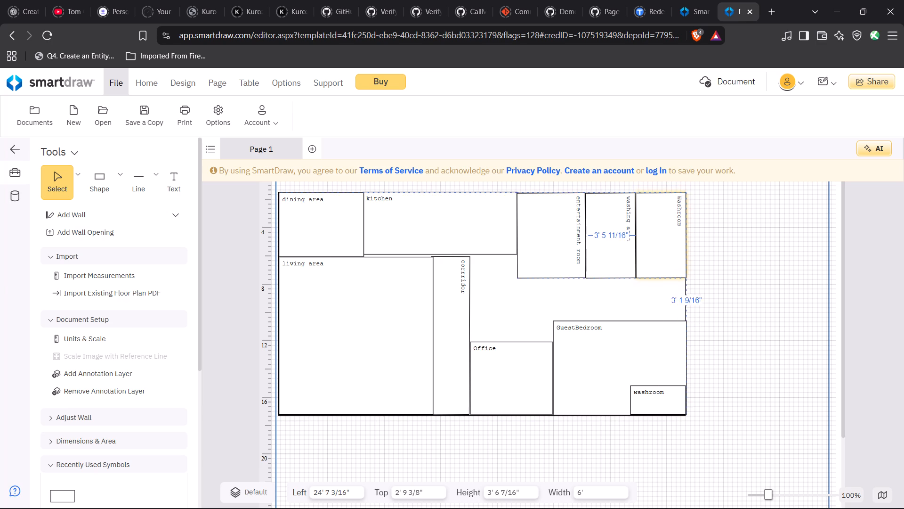
pyautogui.click(783, 319)
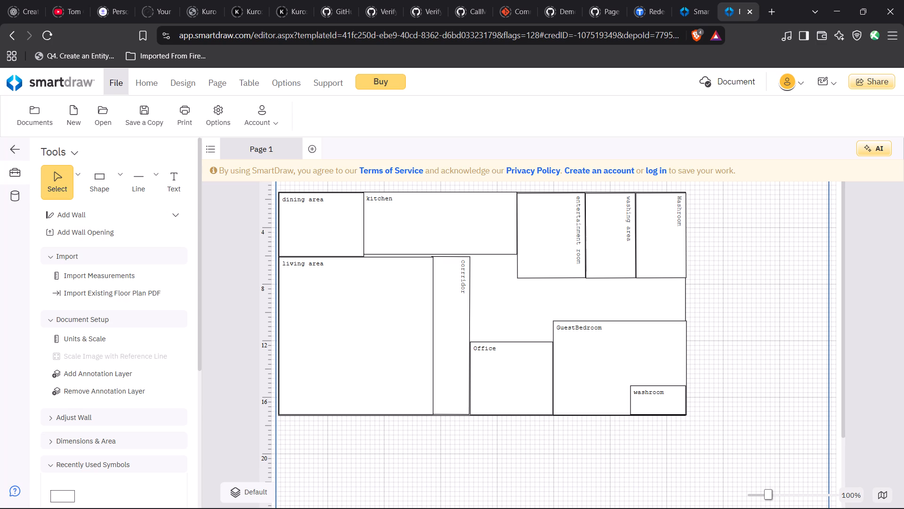
# Shrink the dining area to about 5' 11" wide, bringing its bottom edge level with the kitchen's bottom.
pyautogui.click(341, 291)
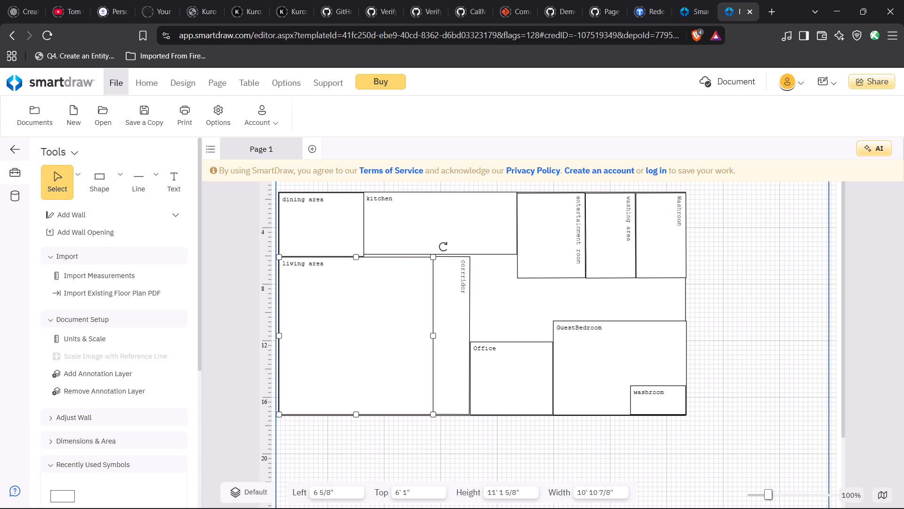
pyautogui.click(318, 228)
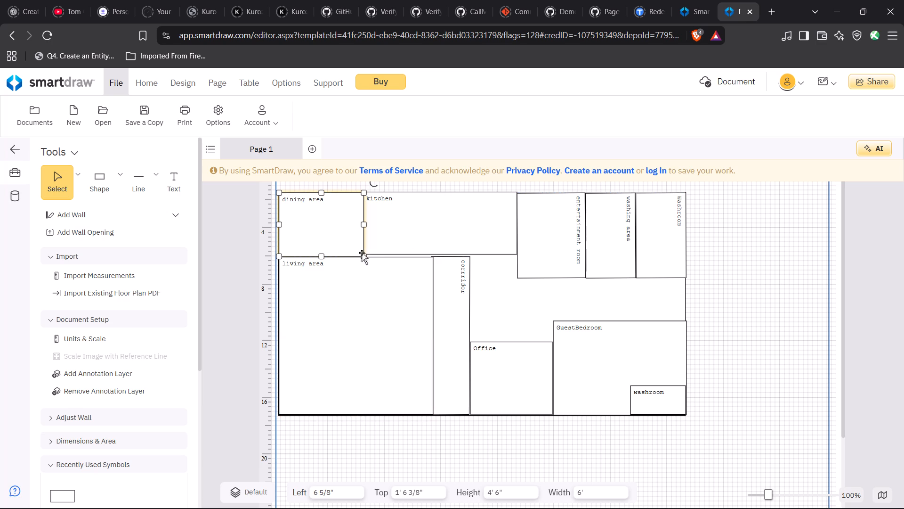
pyautogui.moveTo(364, 254); pyautogui.dragTo(363, 251)
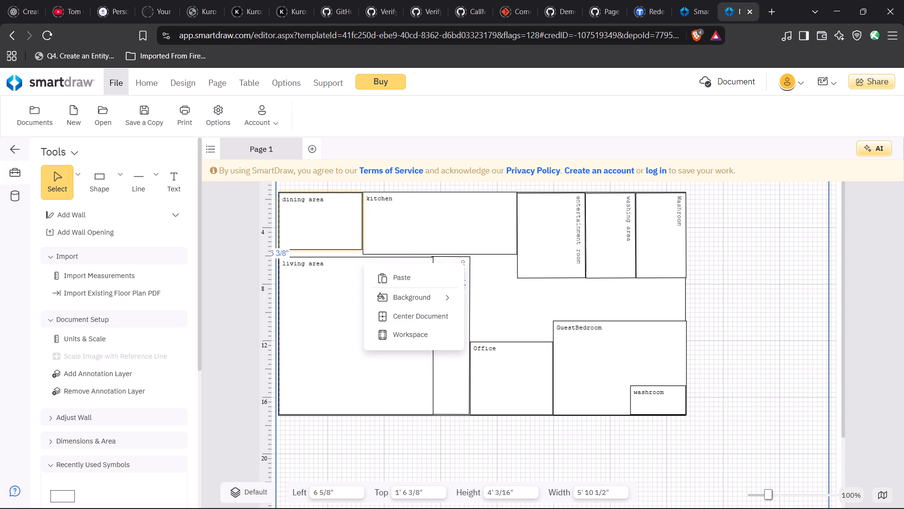
pyautogui.moveTo(363, 251); pyautogui.dragTo(363, 252)
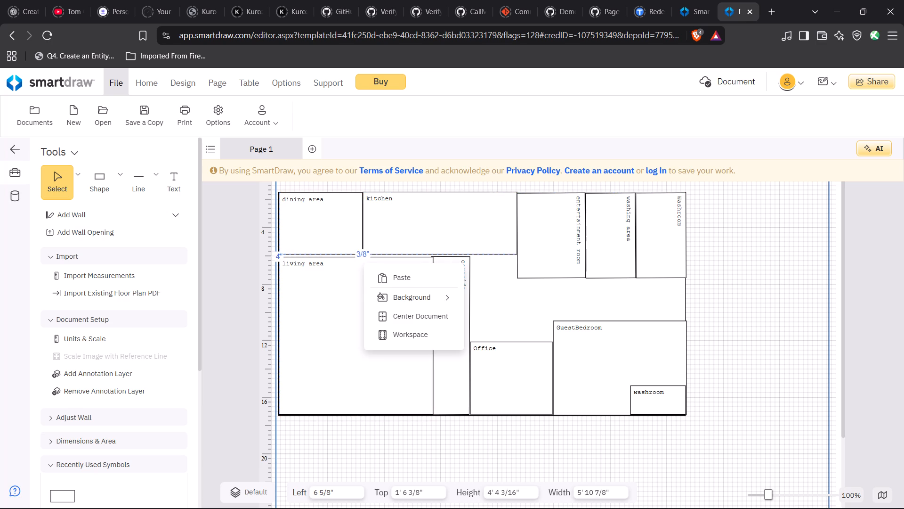
pyautogui.moveTo(363, 252); pyautogui.dragTo(363, 250)
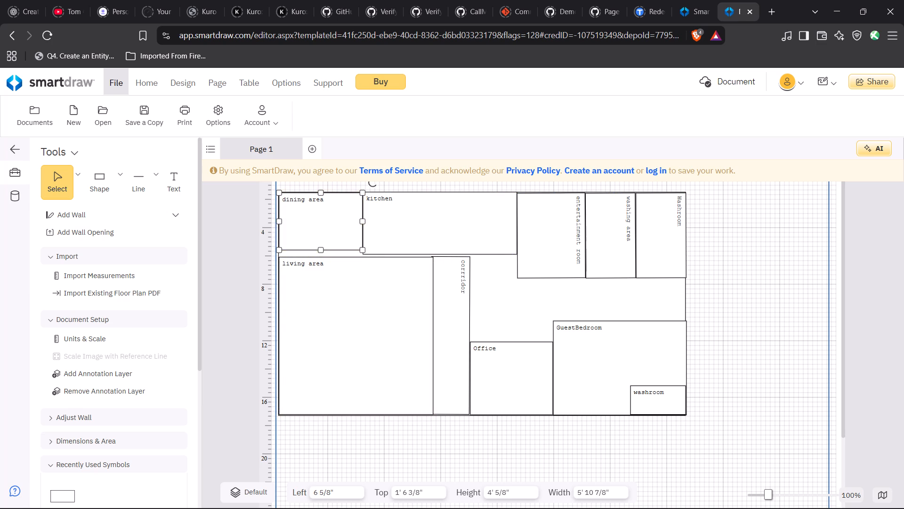
pyautogui.click(363, 250)
# Resize the living area from its top-right corner to about 10' 9" wide and 11' 4" high, meeting the dining area and kitchen.
pyautogui.click(377, 301)
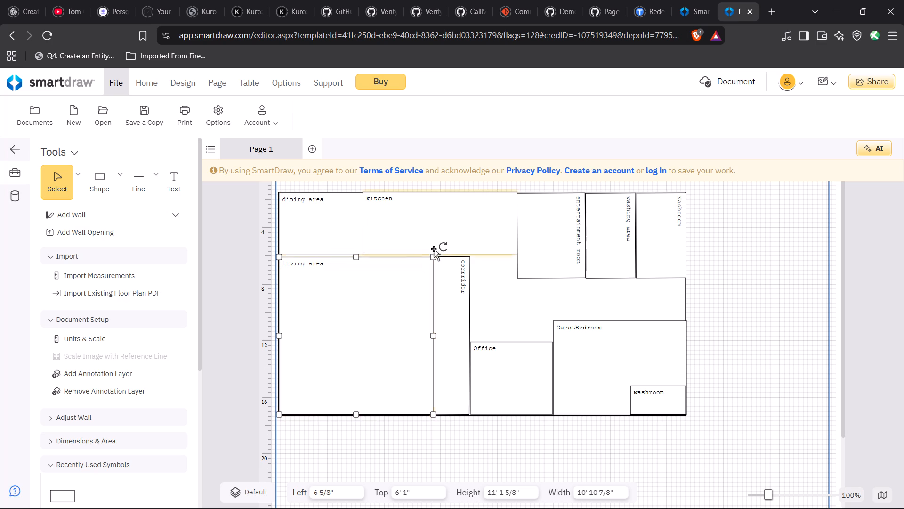
pyautogui.click(431, 254)
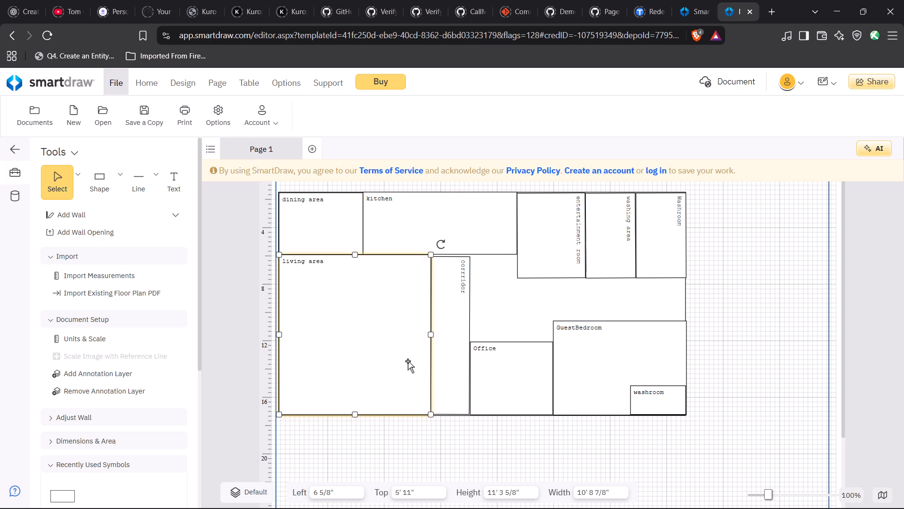
pyautogui.click(402, 382)
# Resize the corridor to about 2' 10" wide and 11' 4" long, reaching from the kitchen to the outline's bottom and meeting the office.
pyautogui.doubleClick(467, 303)
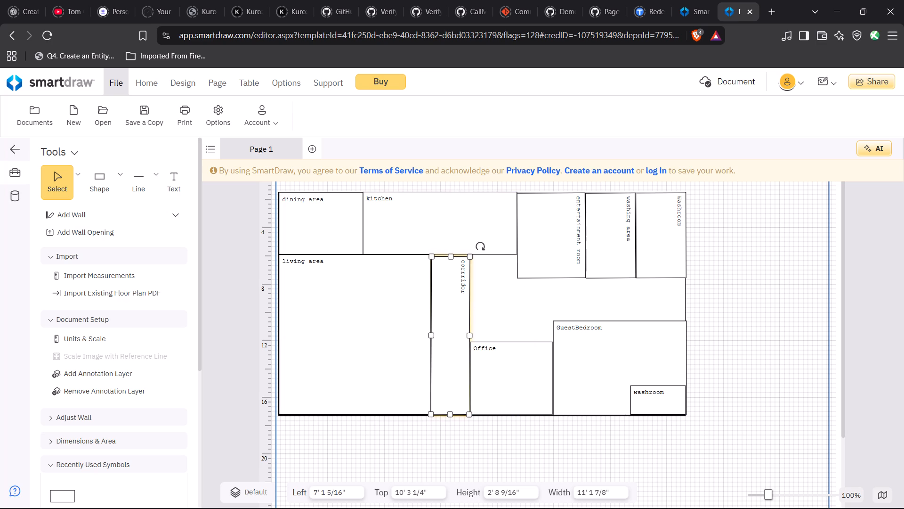
pyautogui.click(469, 255)
pyautogui.click(492, 284)
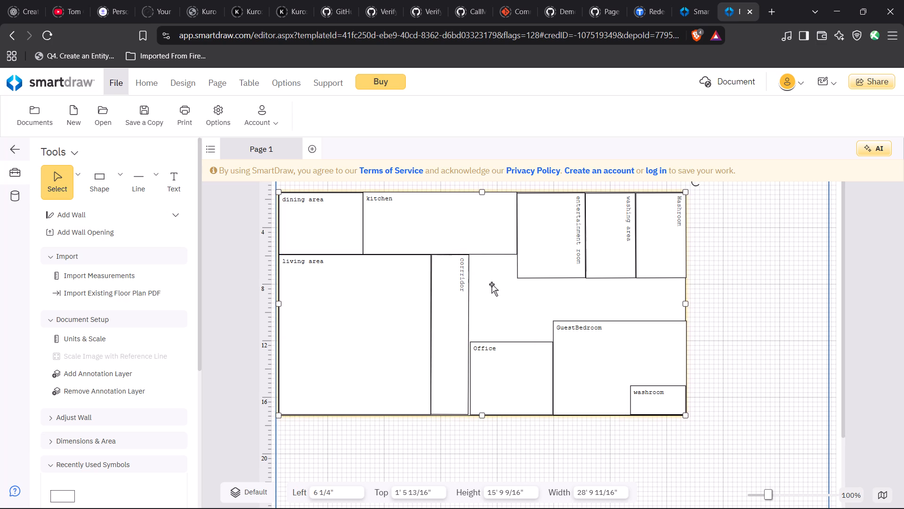
pyautogui.click(441, 388)
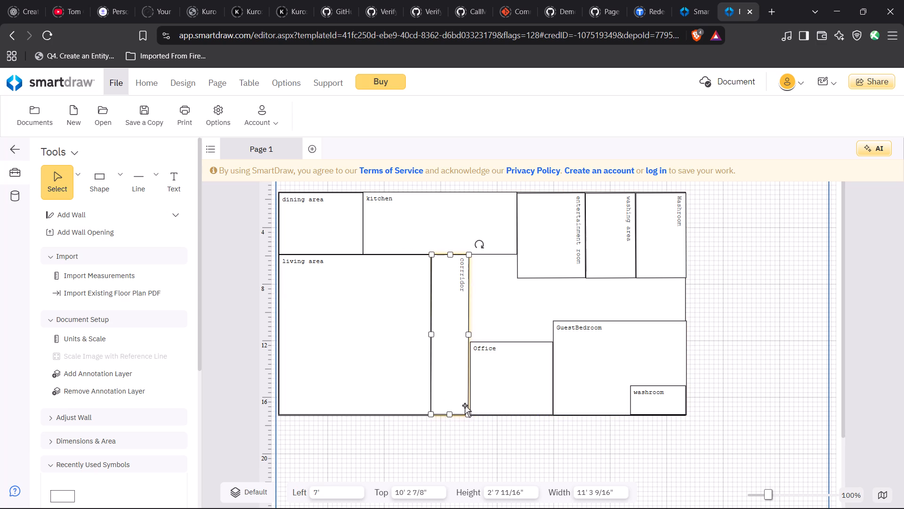
pyautogui.click(469, 415)
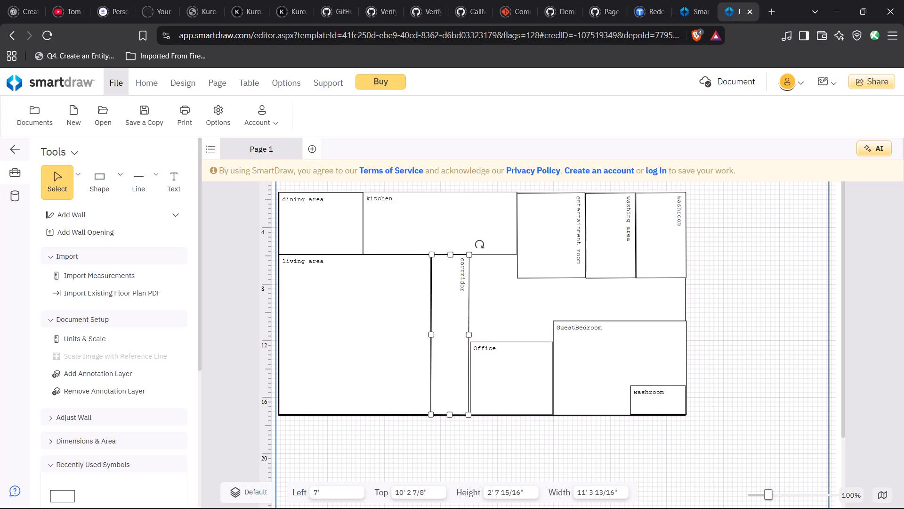
pyautogui.click(470, 415)
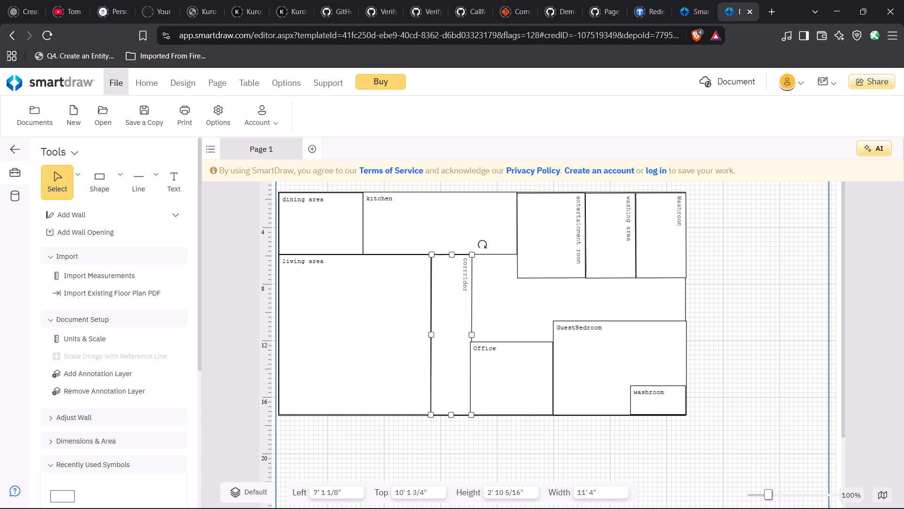
pyautogui.click(489, 437)
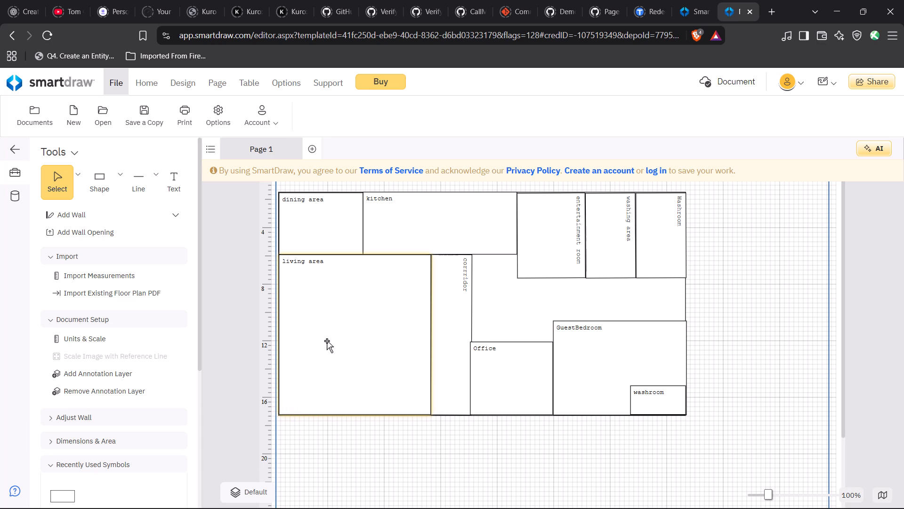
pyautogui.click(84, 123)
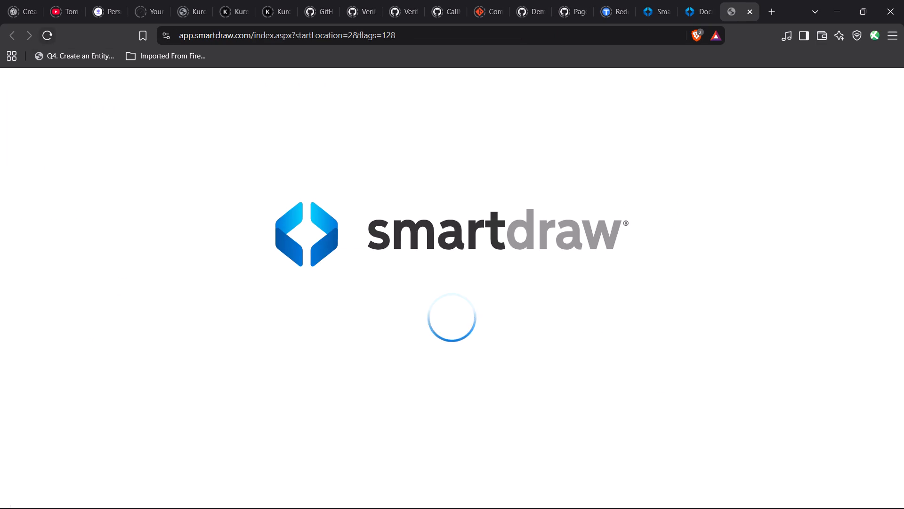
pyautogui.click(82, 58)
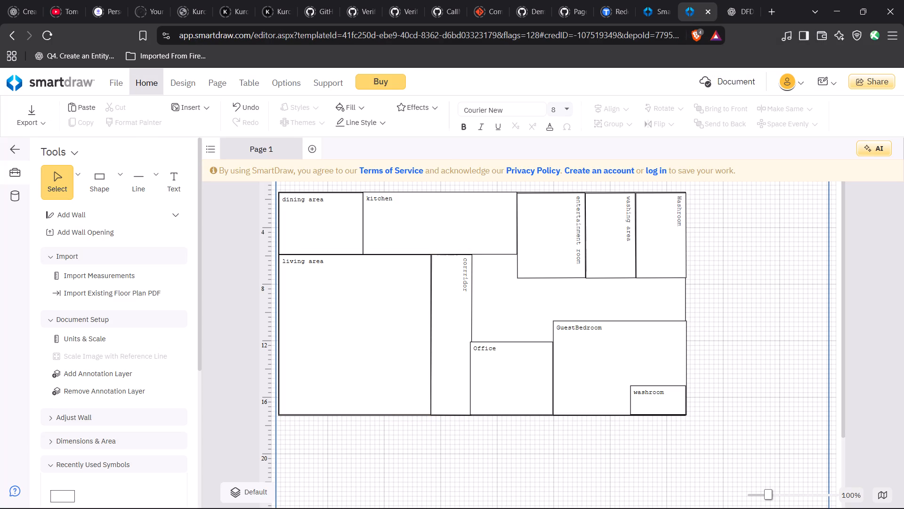
pyautogui.click(119, 182)
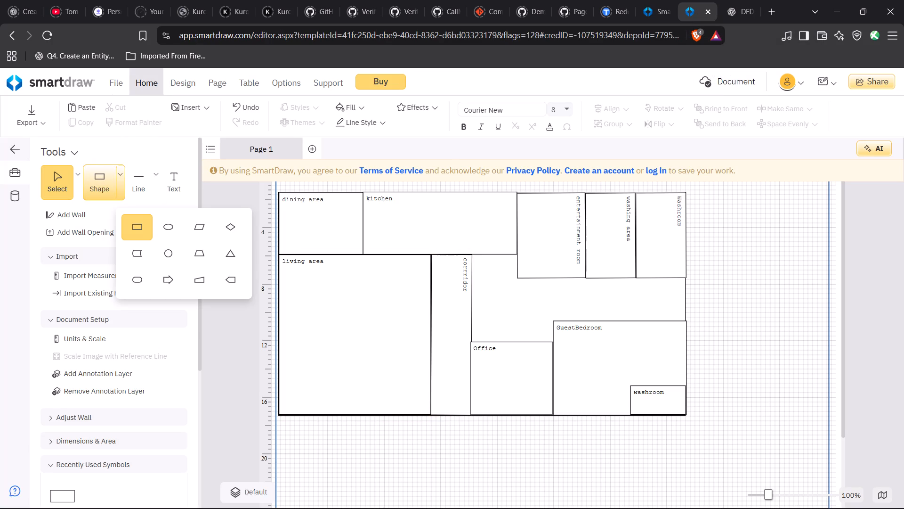
pyautogui.click(146, 222)
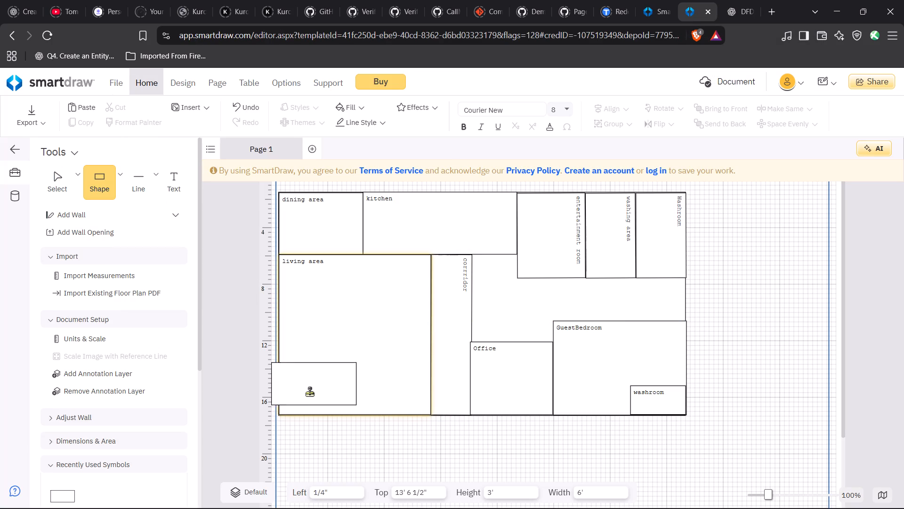
pyautogui.click(324, 386)
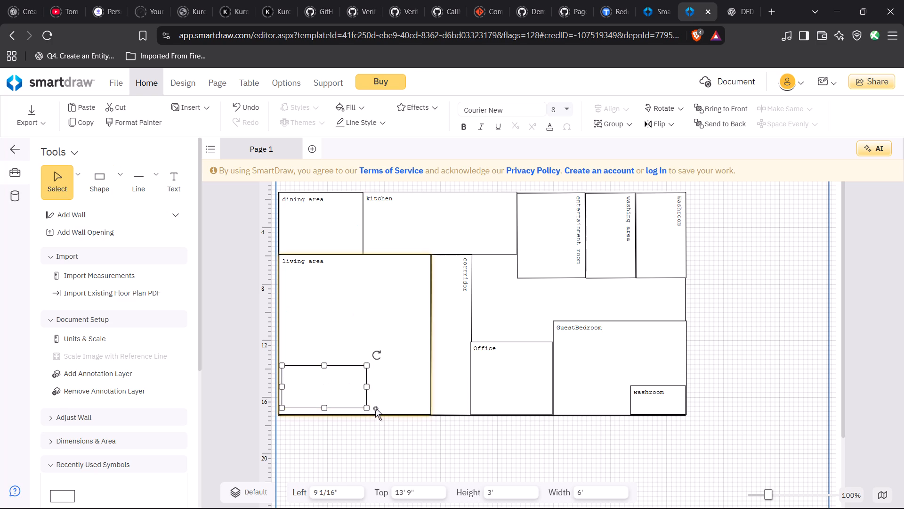
pyautogui.moveTo(365, 408); pyautogui.dragTo(329, 408)
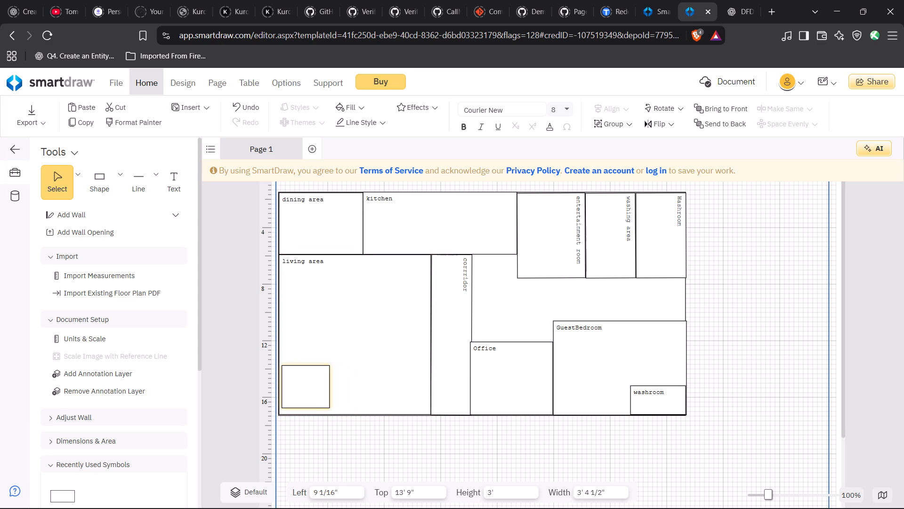
pyautogui.moveTo(329, 408); pyautogui.dragTo(308, 414)
pyautogui.click(301, 404)
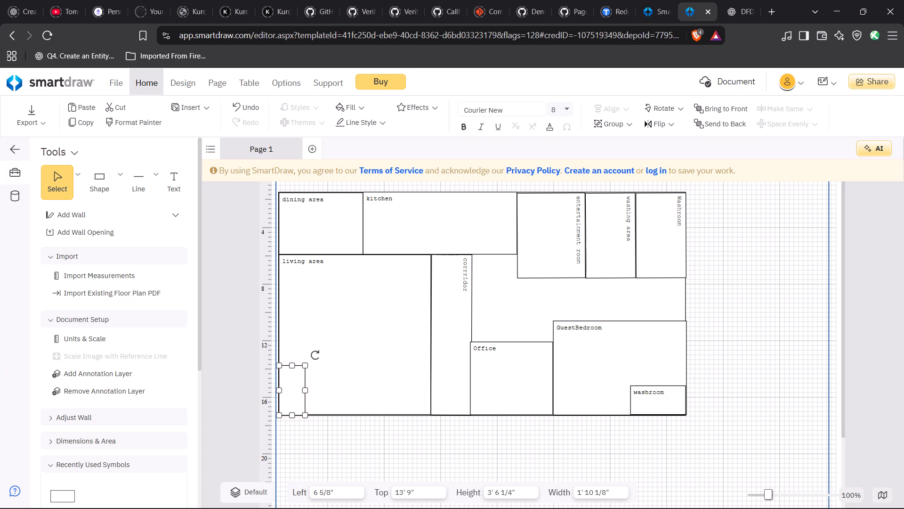
# Label the small rectangle in the living area's corner "entry door", with the two words on separate lines.
pyautogui.doubleClick(294, 396)
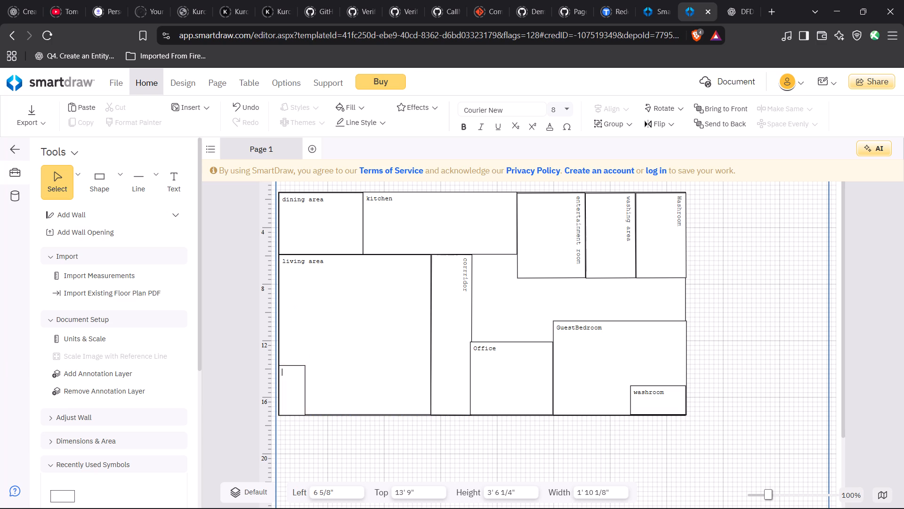
pyautogui.write('entry')
pyautogui.press('space')
pyautogui.hotkey('shift', 'Return')
pyautogui.write('door')
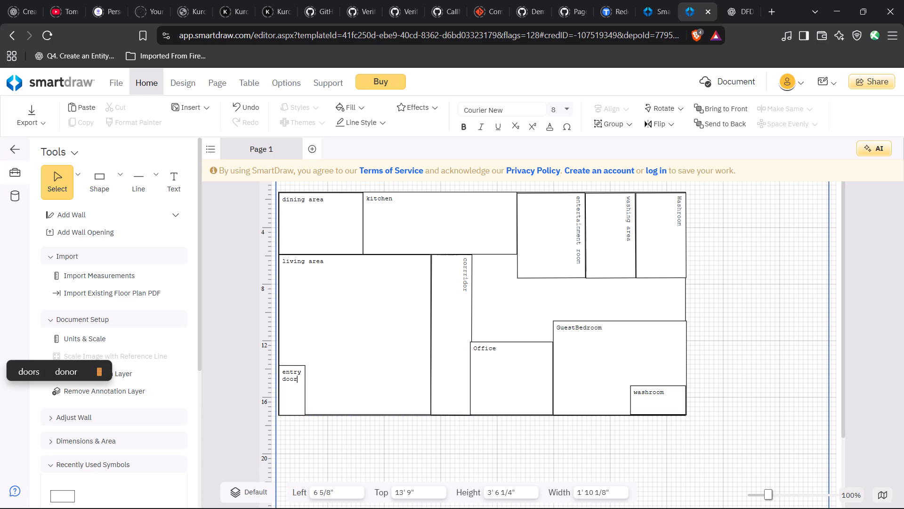
pyautogui.click(347, 443)
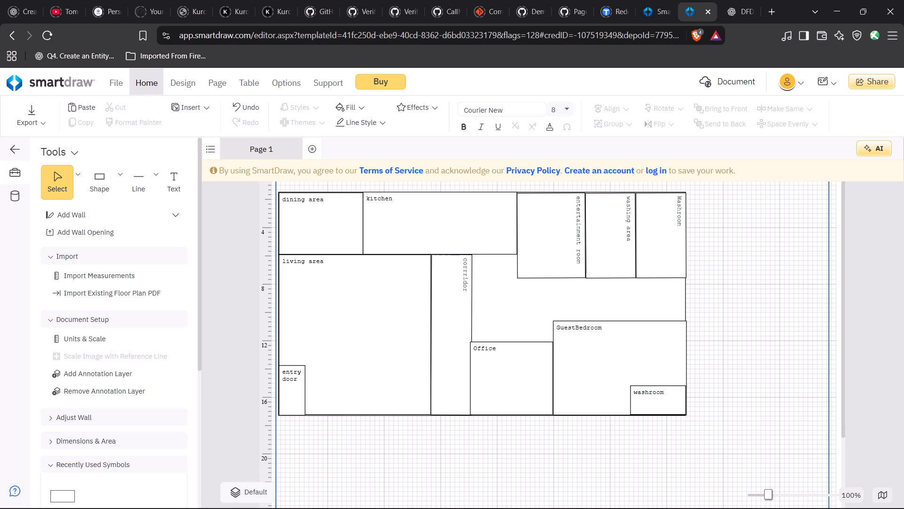
# Extend the Office upward to about 6' 8" high, bringing its top edge level with the GuestBedroom's top.
pyautogui.click(517, 339)
pyautogui.click(517, 339)
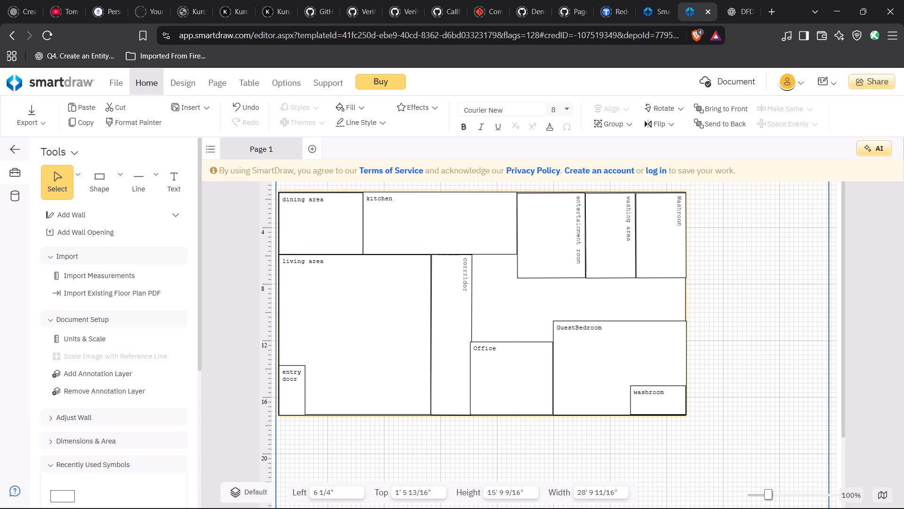
pyautogui.click(516, 352)
pyautogui.moveTo(512, 340); pyautogui.dragTo(508, 327)
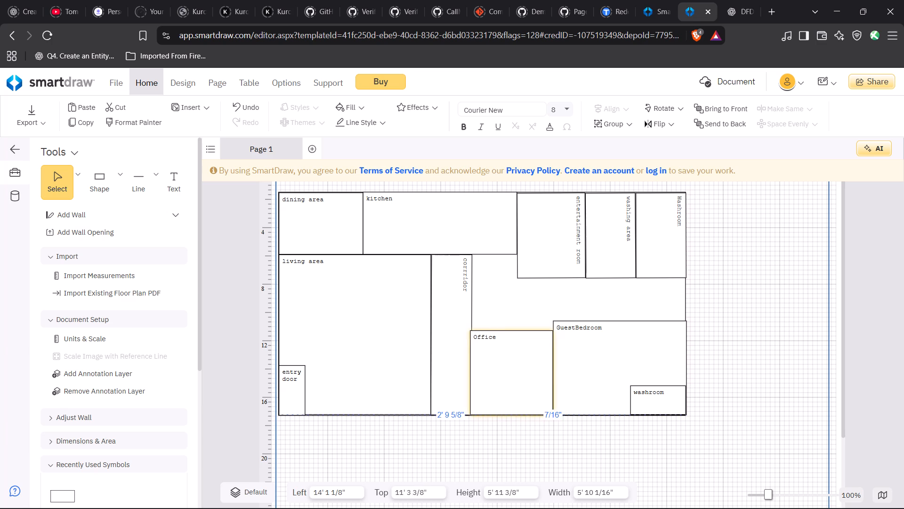
pyautogui.moveTo(508, 327); pyautogui.dragTo(508, 322)
pyautogui.click(503, 312)
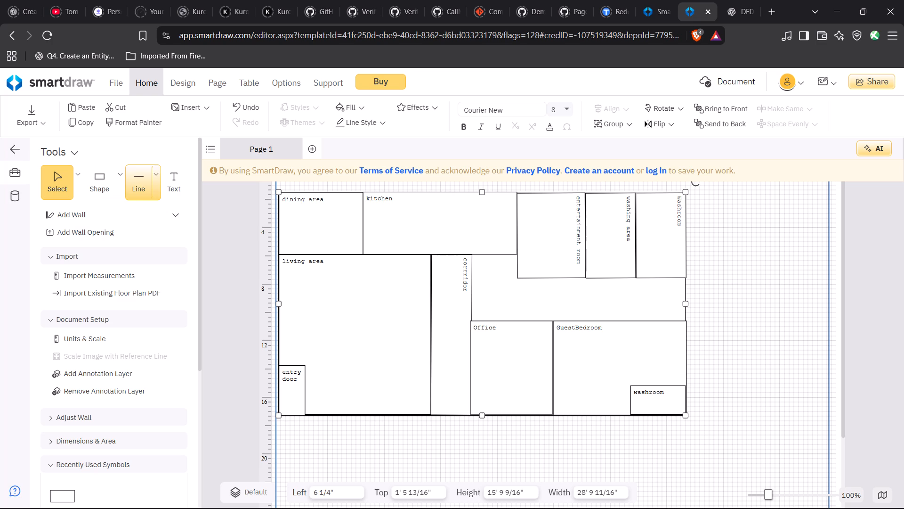
# Narrow the GuestBedroom from its left edge to about 8' 3" wide, leaving a gap beside the Office.
pyautogui.click(603, 356)
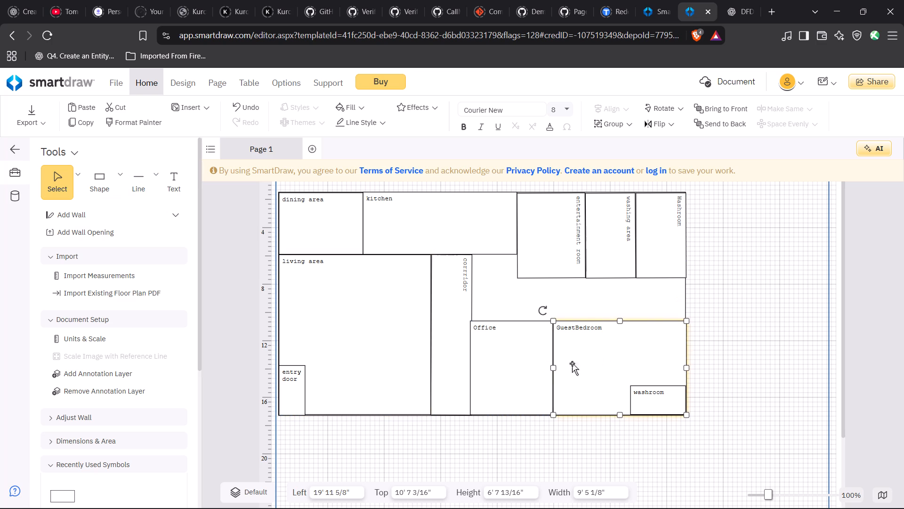
pyautogui.moveTo(555, 368); pyautogui.dragTo(574, 368)
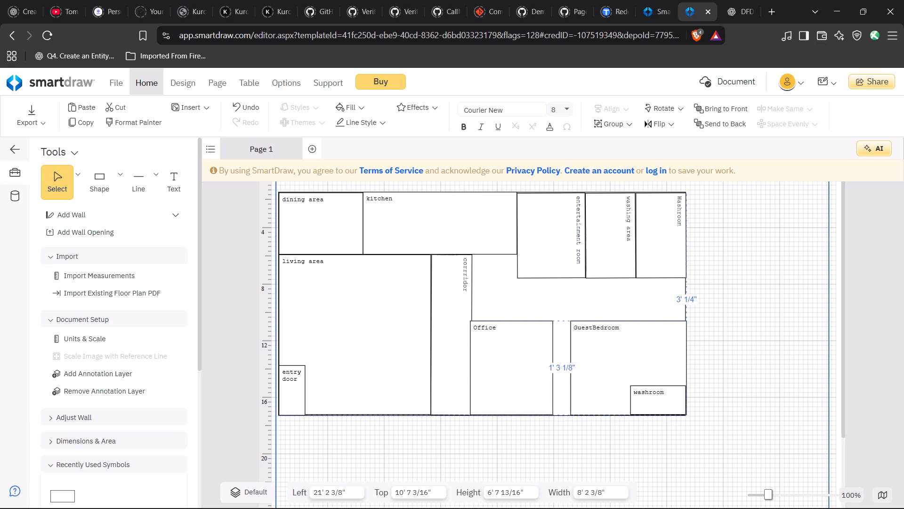
pyautogui.moveTo(574, 368); pyautogui.dragTo(571, 369)
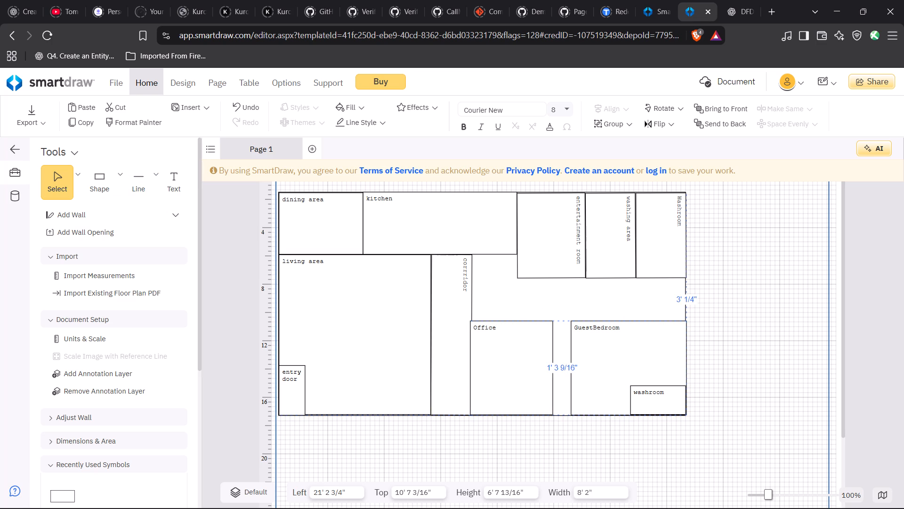
pyautogui.moveTo(571, 369); pyautogui.dragTo(570, 369)
# Widen the Office to 7' so its right edge meets the GuestBedroom.
pyautogui.click(552, 375)
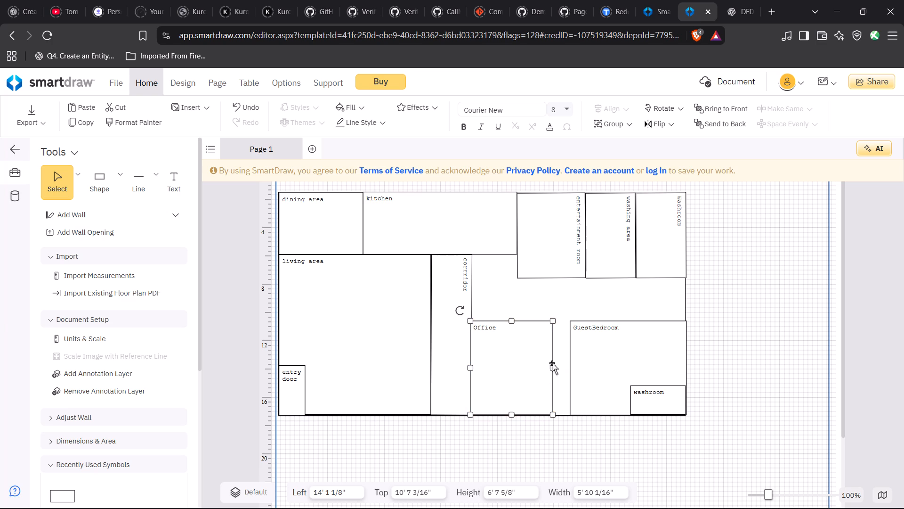
pyautogui.moveTo(552, 369); pyautogui.dragTo(567, 368)
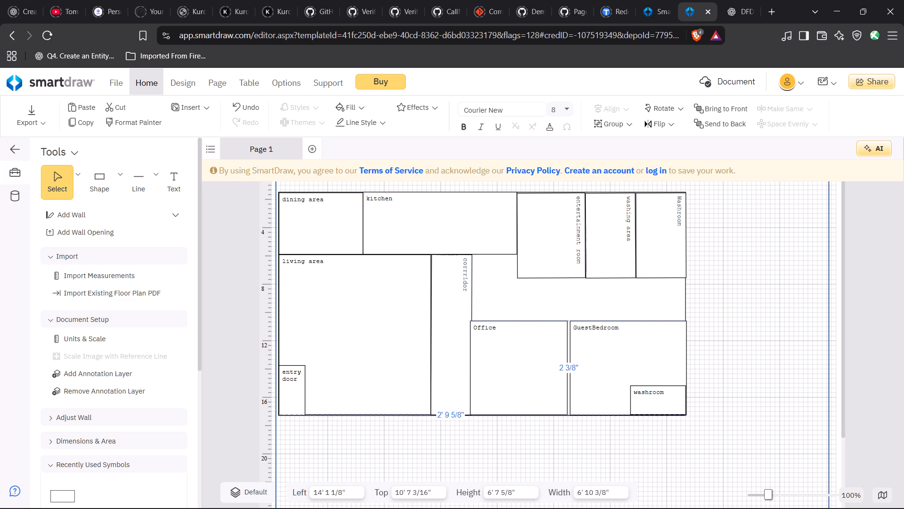
pyautogui.moveTo(567, 368); pyautogui.dragTo(569, 366)
pyautogui.click(538, 361)
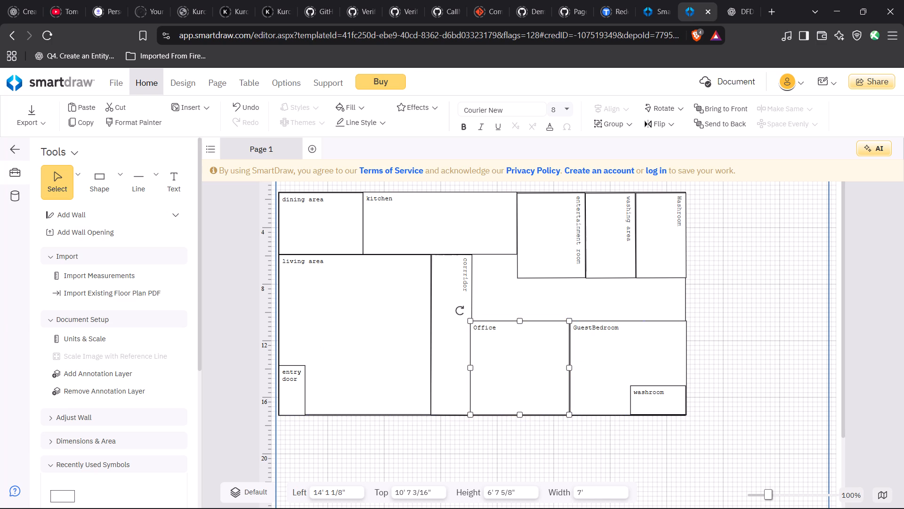
# Add a rectangle about 3' 9" wide and 1' 6" high in the Office's bottom-right corner.
pyautogui.click(123, 185)
pyautogui.click(138, 221)
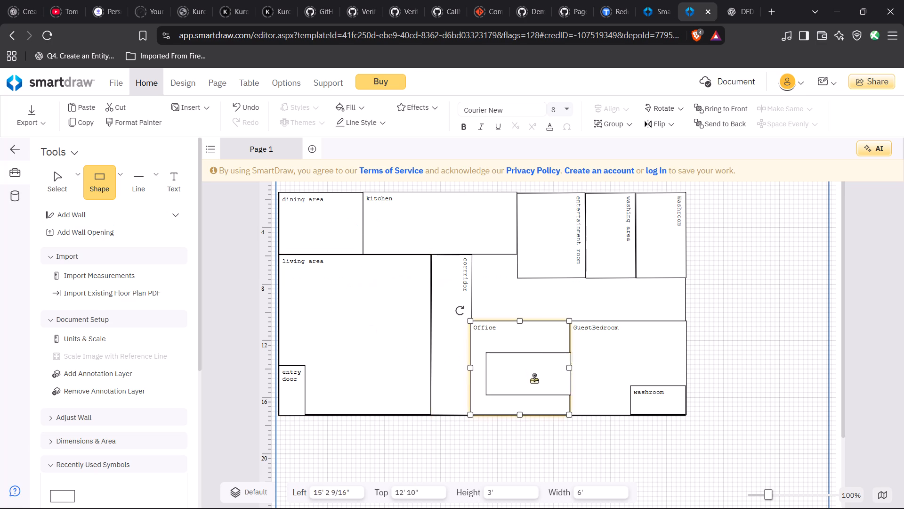
pyautogui.click(521, 381)
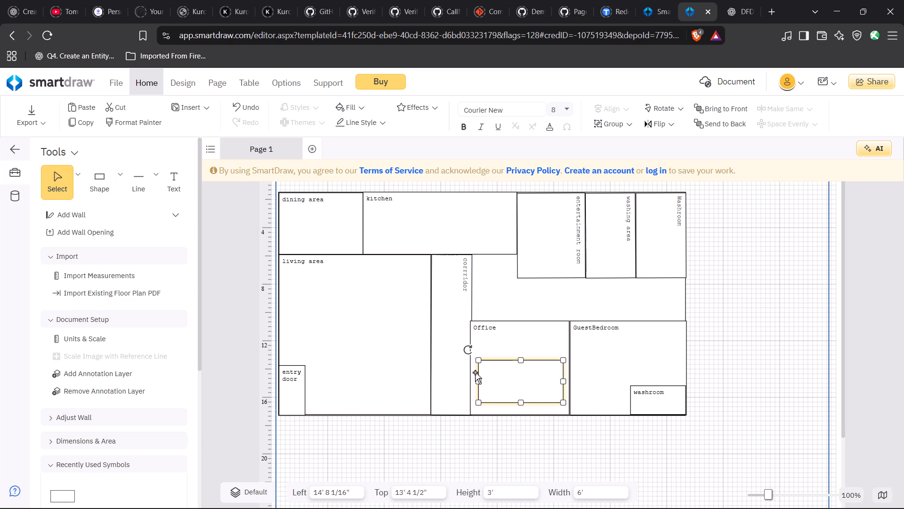
pyautogui.moveTo(479, 361); pyautogui.dragTo(510, 381)
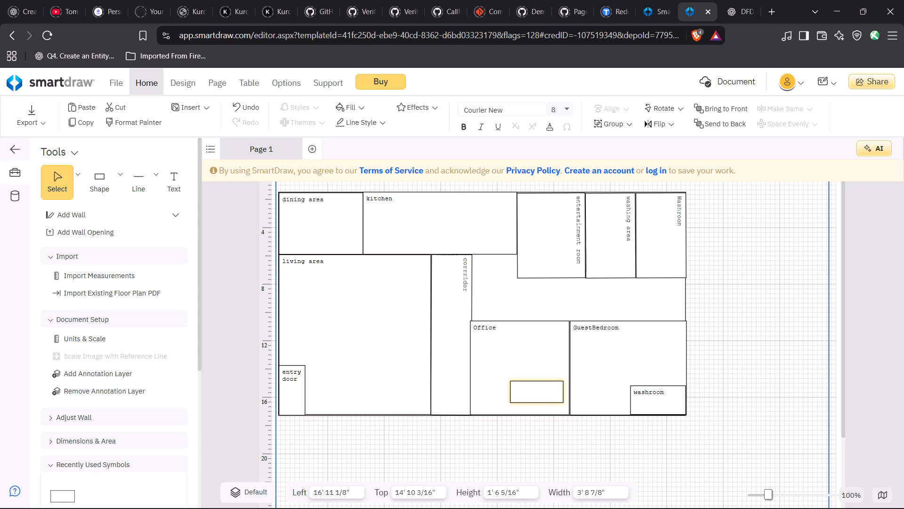
pyautogui.moveTo(510, 381); pyautogui.dragTo(510, 381)
pyautogui.moveTo(526, 389); pyautogui.dragTo(532, 400)
# Label the rectangle in the Office's corner "washroom".
pyautogui.tripleClick(532, 400)
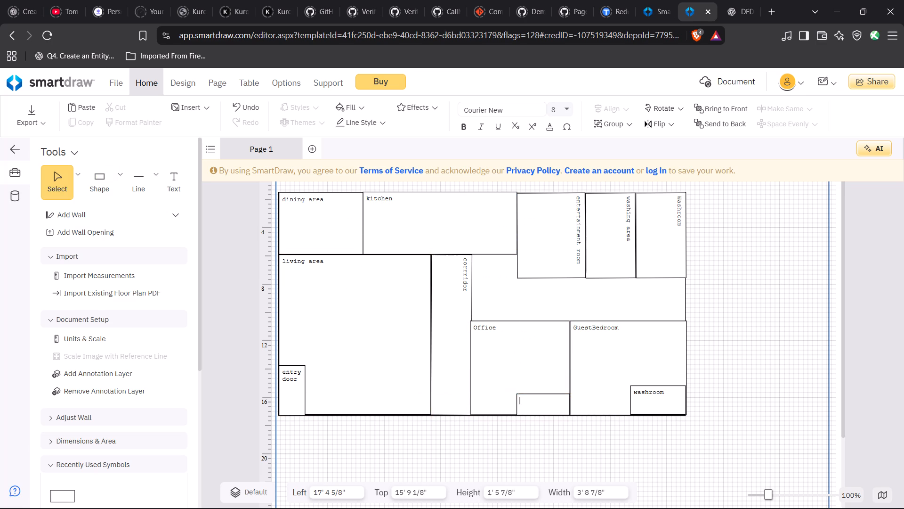
pyautogui.write('washroom')
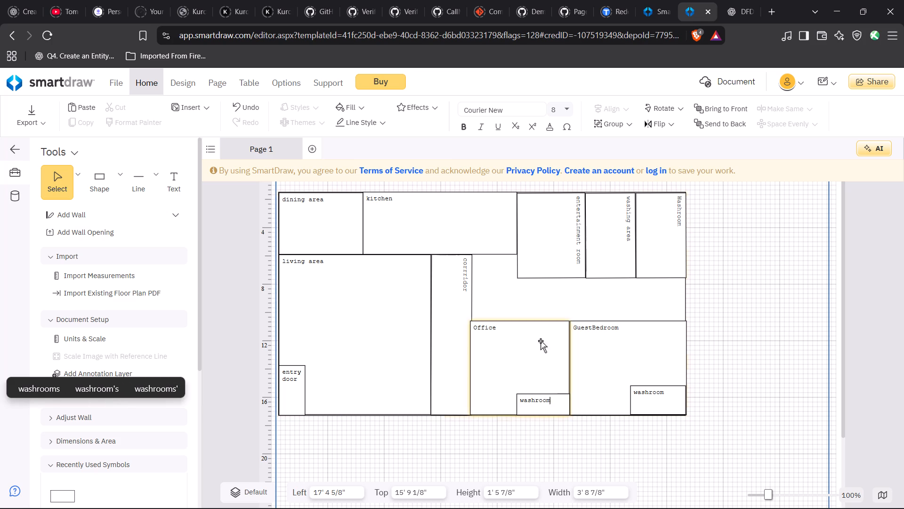
pyautogui.click(544, 398)
# Shrink the GuestBedroom's washroom to about 3' 10" wide and 1' 6" high, aligning its top with the Office's washroom.
pyautogui.click(657, 396)
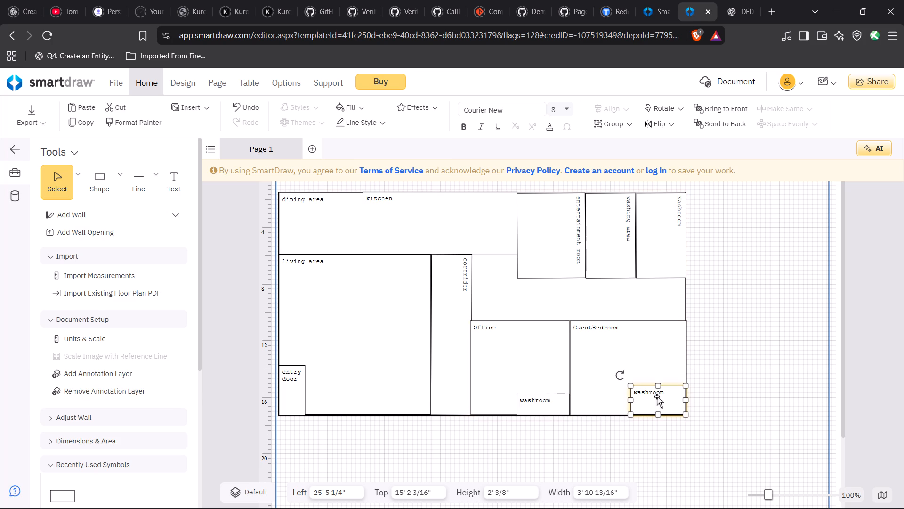
pyautogui.click(631, 382)
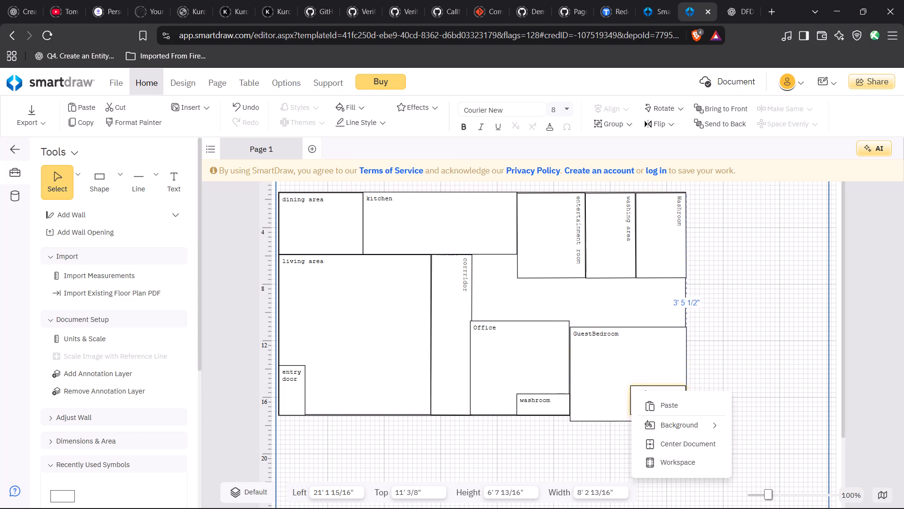
pyautogui.doubleClick(654, 392)
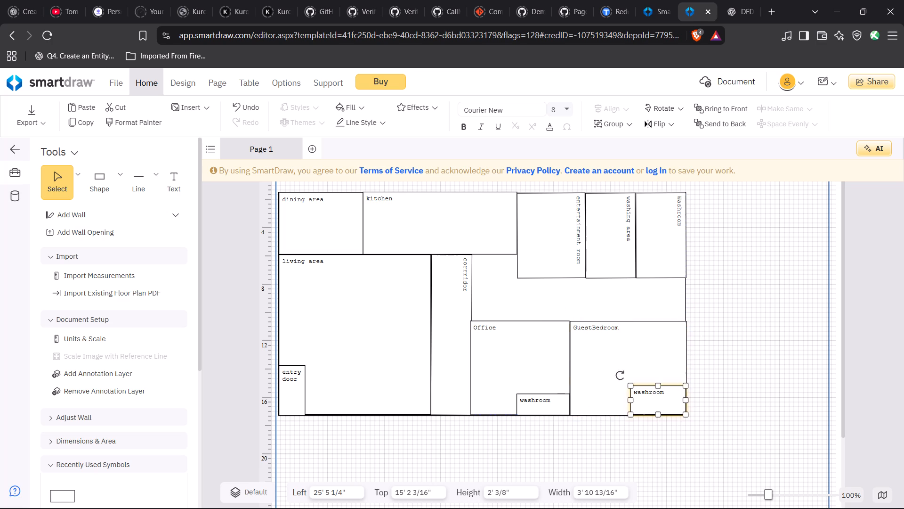
pyautogui.click(660, 407)
pyautogui.click(641, 395)
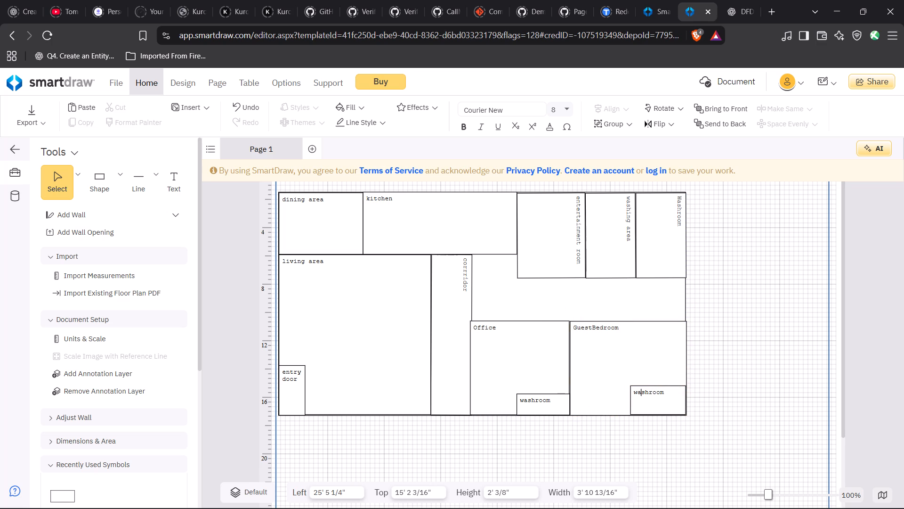
pyautogui.click(630, 389)
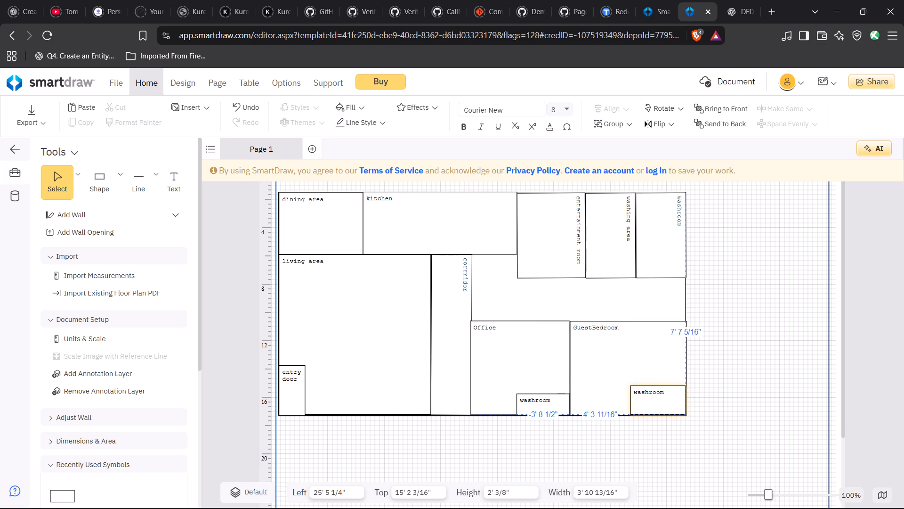
pyautogui.click(653, 400)
pyautogui.moveTo(629, 384); pyautogui.dragTo(629, 383)
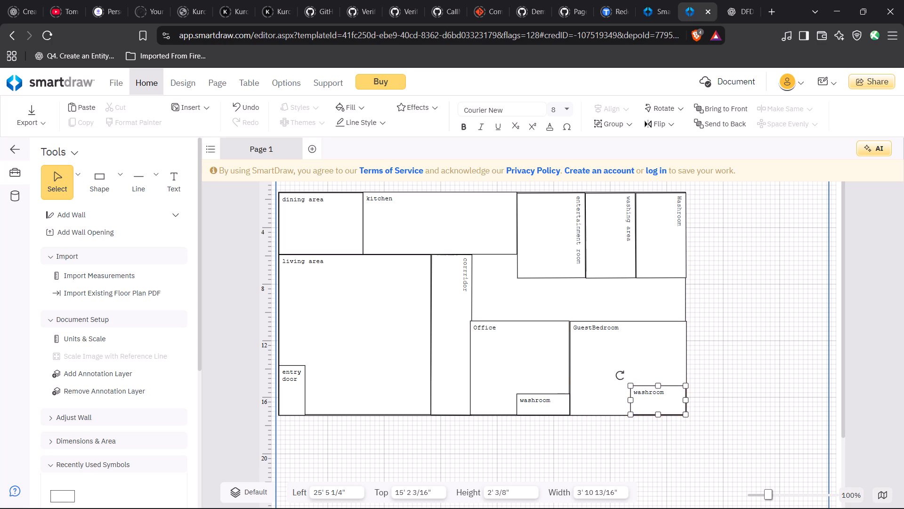
pyautogui.moveTo(629, 383); pyautogui.dragTo(632, 393)
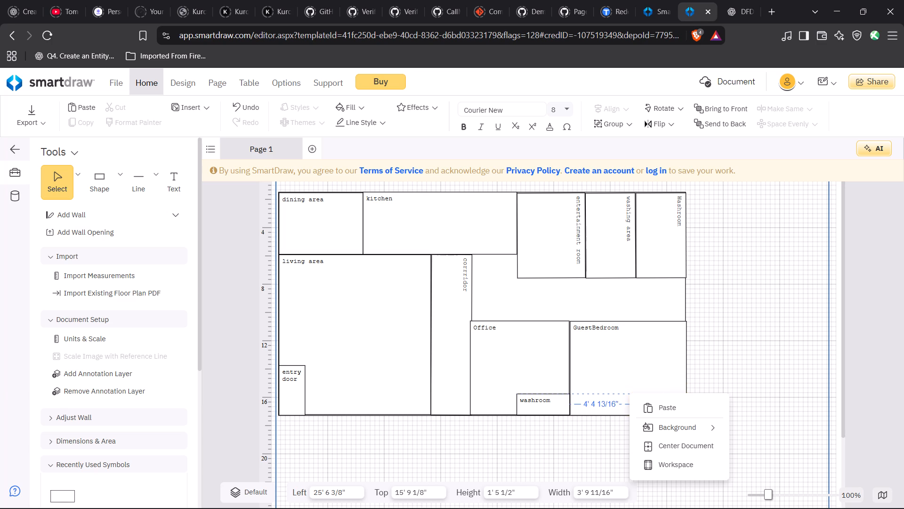
pyautogui.moveTo(632, 393); pyautogui.dragTo(632, 394)
pyautogui.click(740, 351)
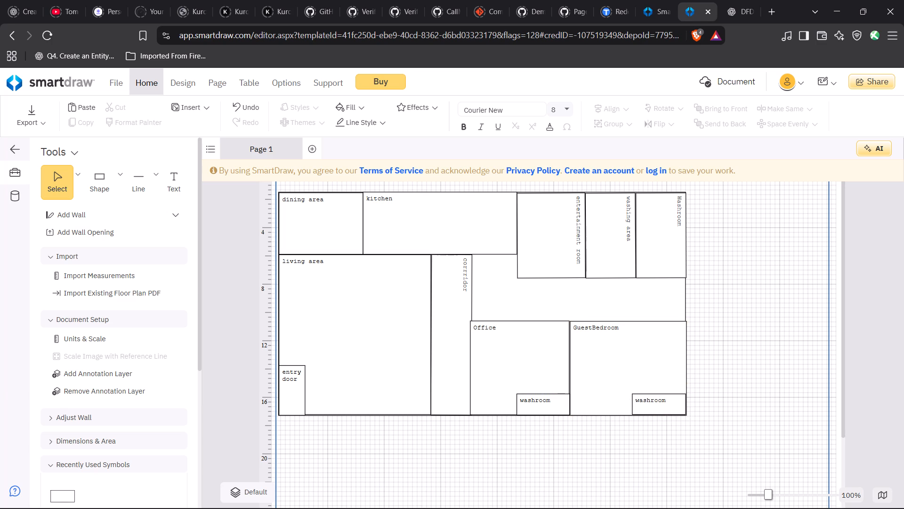
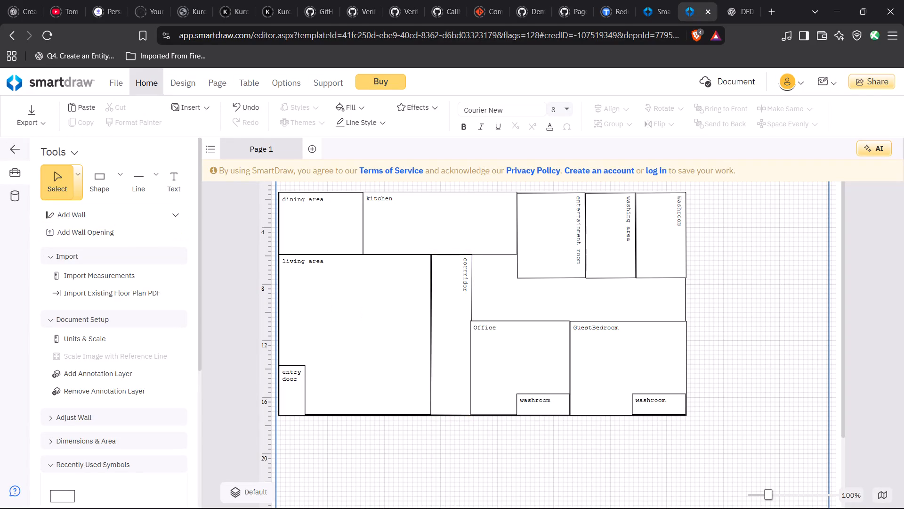
# Add a rectangle about 3' 5" wide and 1' 9" high inside the living area.
pyautogui.click(108, 187)
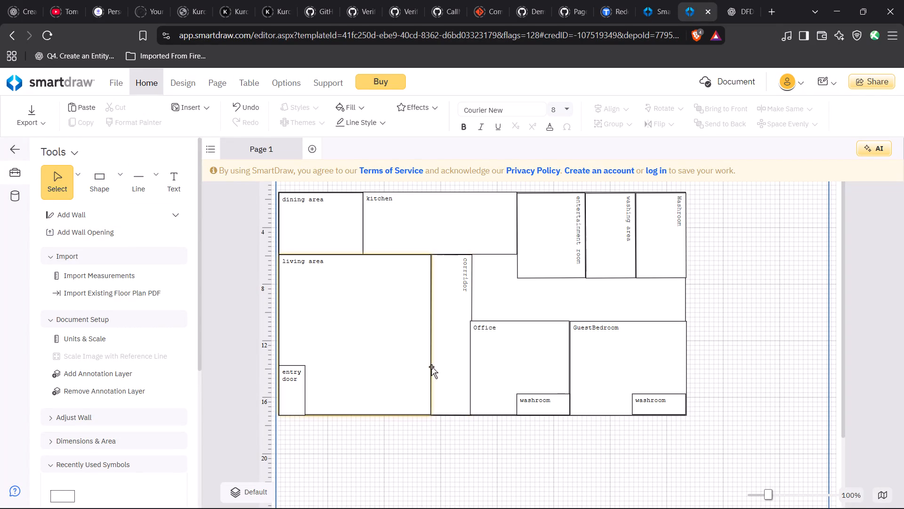
pyautogui.click(434, 367)
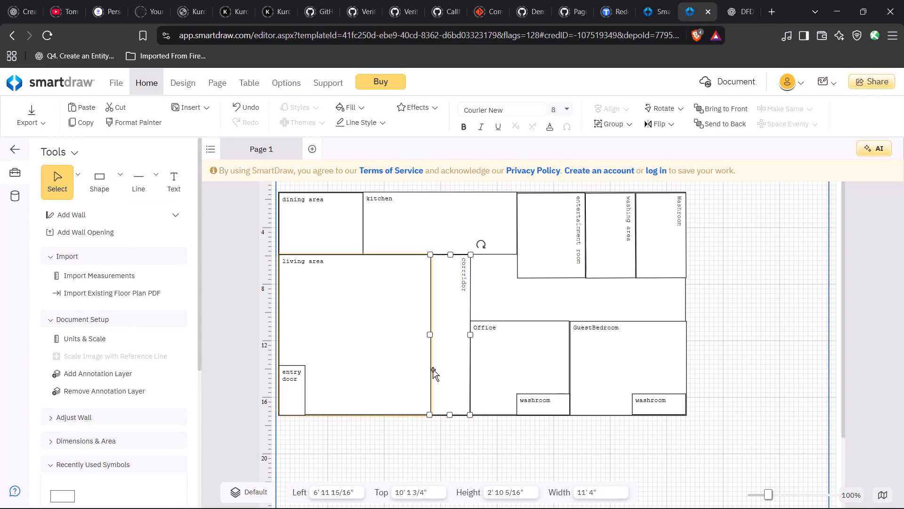
pyautogui.click(101, 177)
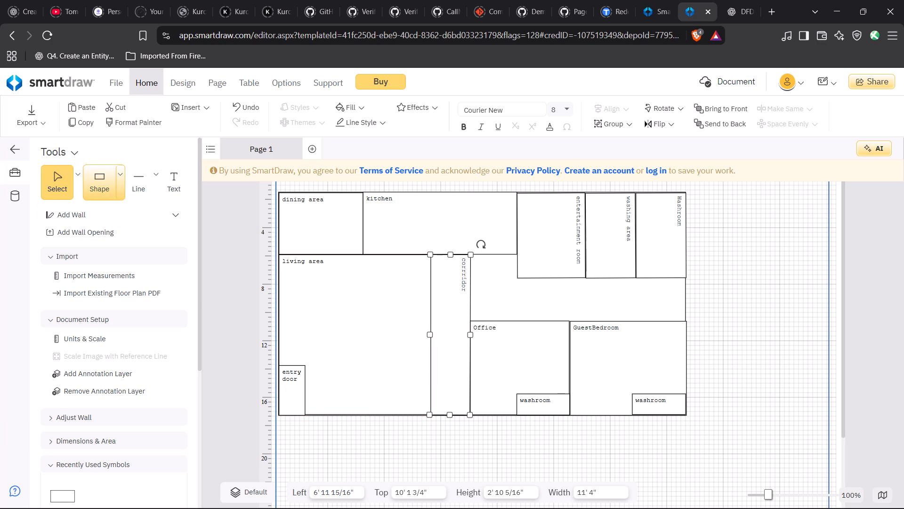
pyautogui.click(120, 185)
pyautogui.click(143, 224)
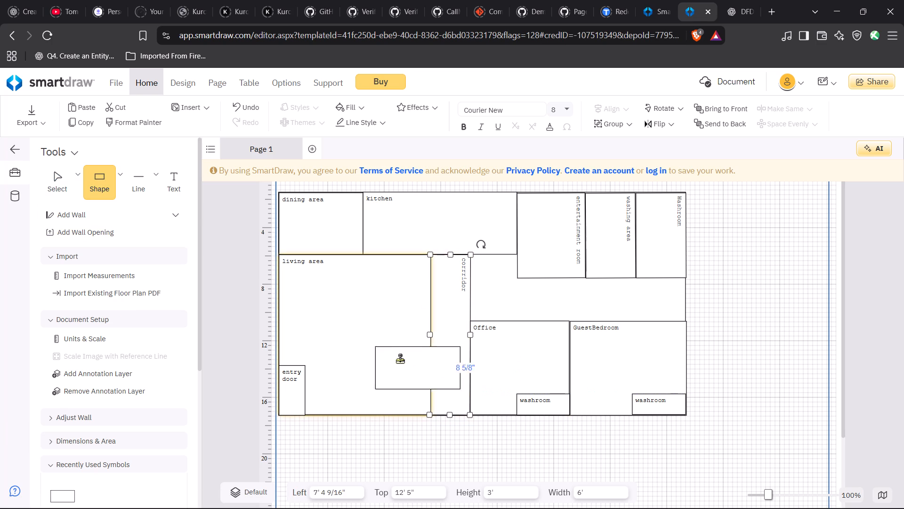
pyautogui.click(373, 344)
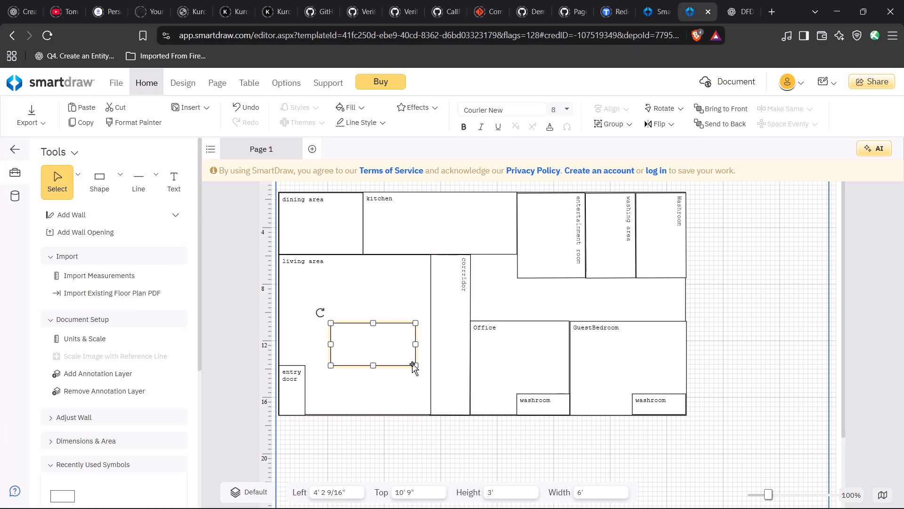
pyautogui.moveTo(416, 366); pyautogui.dragTo(379, 347)
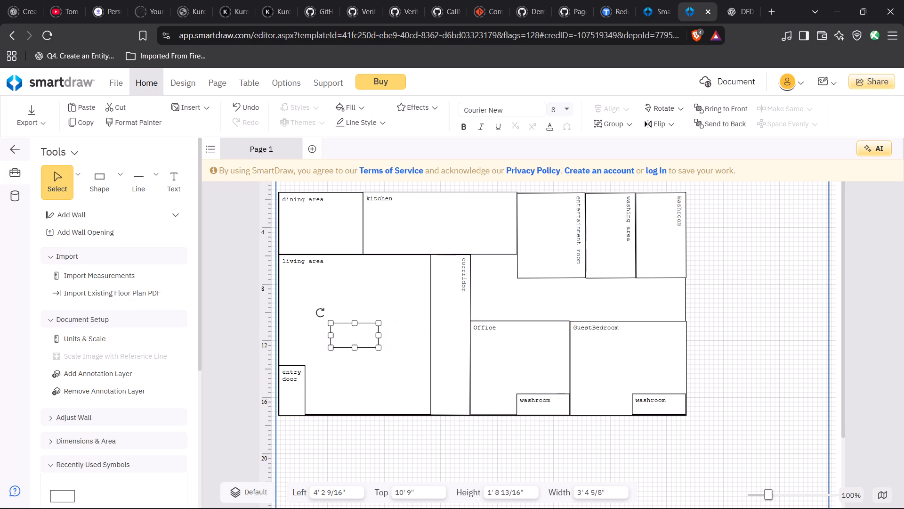
# Label the new rectangle in the living area "door2".
pyautogui.doubleClick(350, 334)
pyautogui.write('door')
pyautogui.press('space')
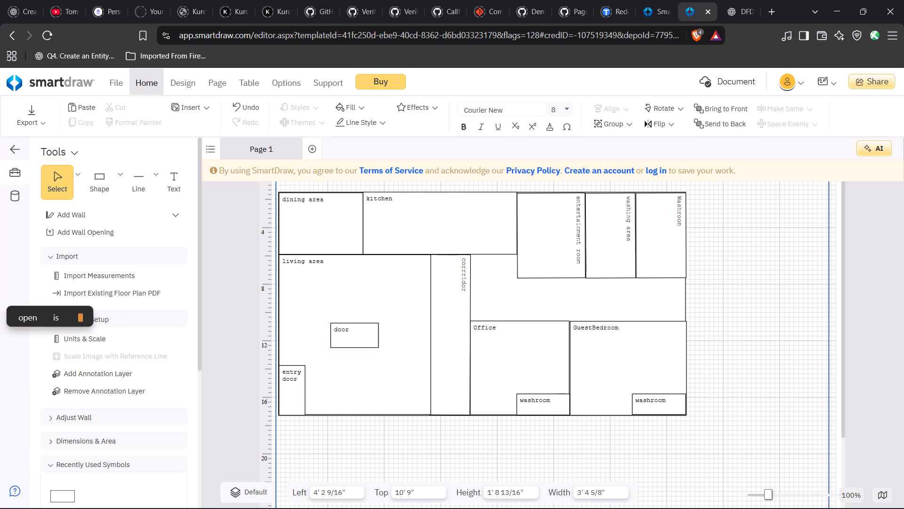
pyautogui.press('BackSpace')
pyautogui.press('2')
pyautogui.click(377, 393)
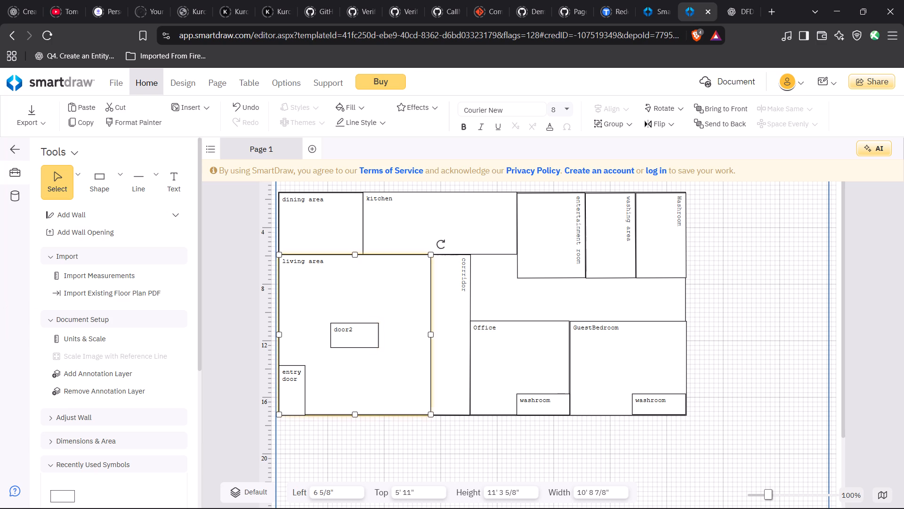
# Rotate the door2 rectangle to 270° so it stands upright.
pyautogui.click(355, 334)
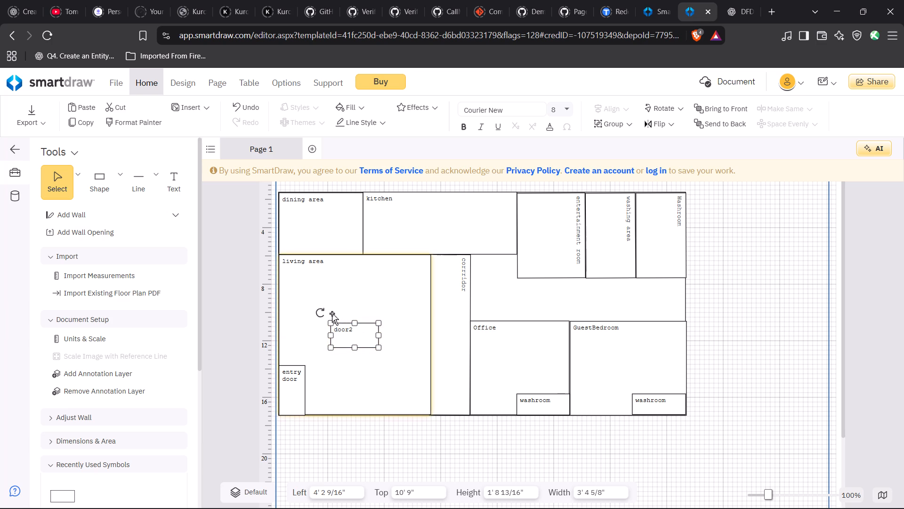
pyautogui.moveTo(323, 312); pyautogui.dragTo(381, 298)
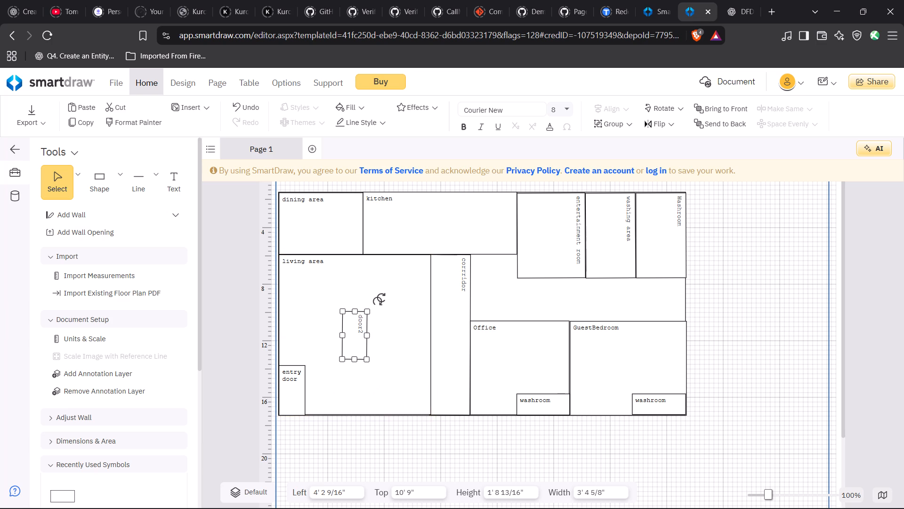
pyautogui.click(379, 300)
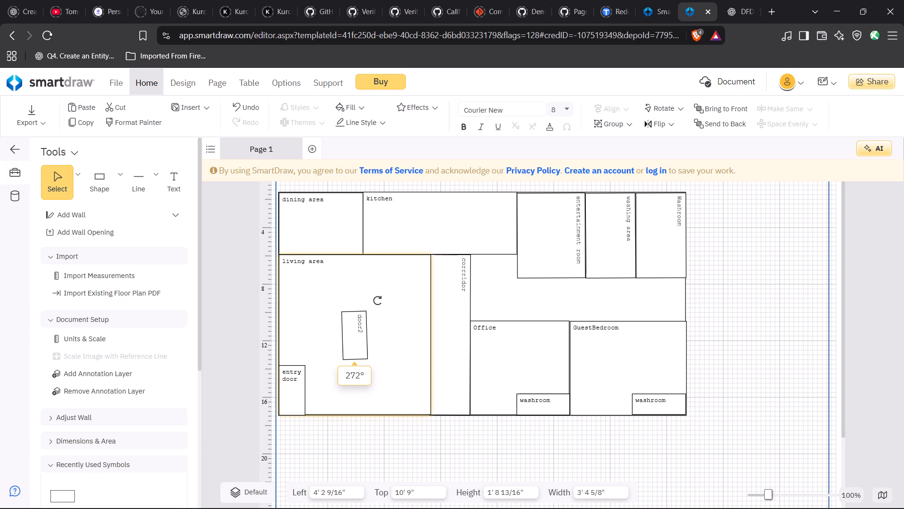
pyautogui.click(374, 297)
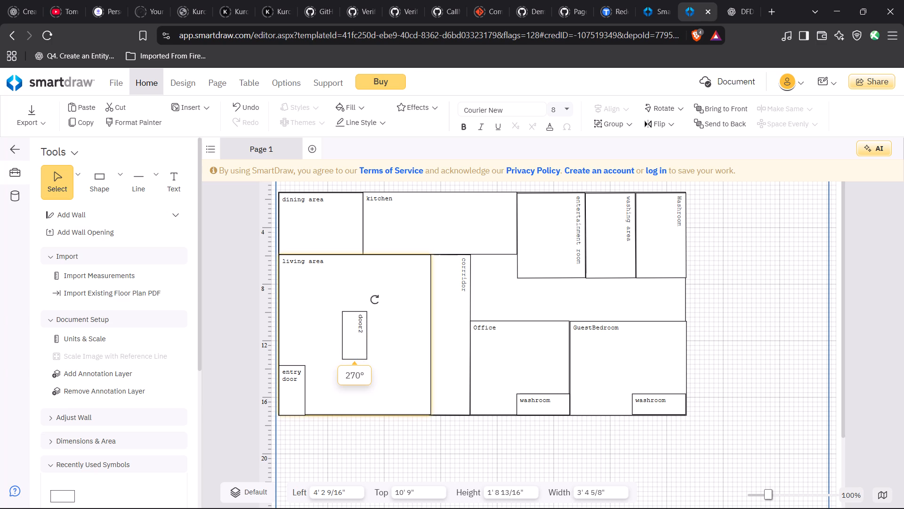
# Move door2 to the bottom end of the corridor, roughly centred between its side walls.
pyautogui.click(356, 341)
pyautogui.moveTo(356, 341); pyautogui.dragTo(355, 353)
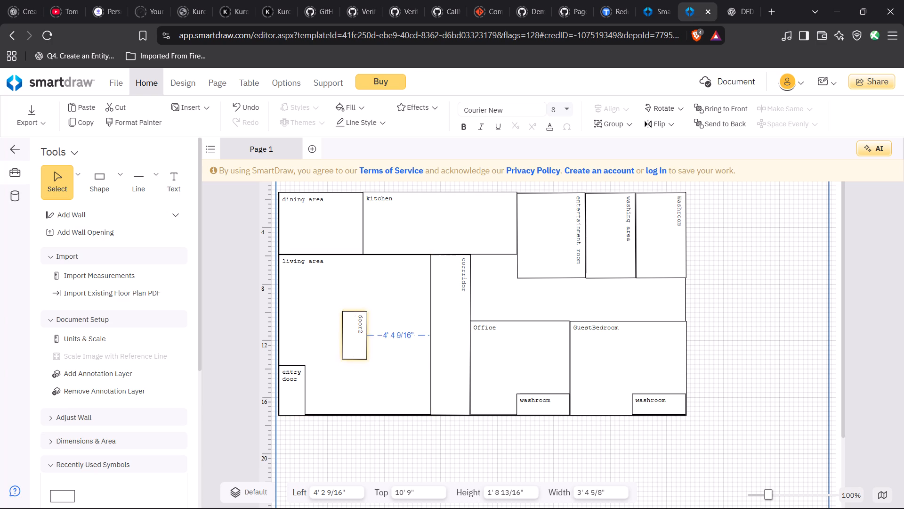
pyautogui.moveTo(355, 353); pyautogui.dragTo(347, 394)
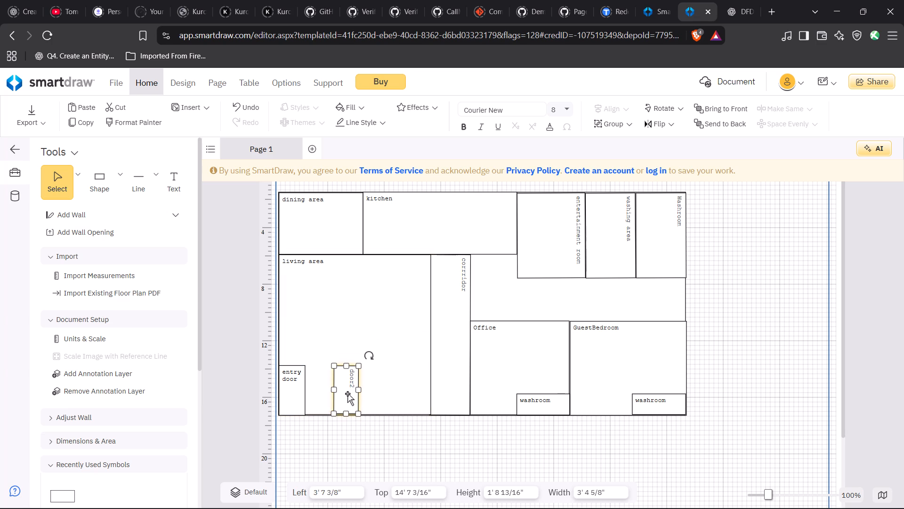
pyautogui.moveTo(347, 394); pyautogui.dragTo(453, 391)
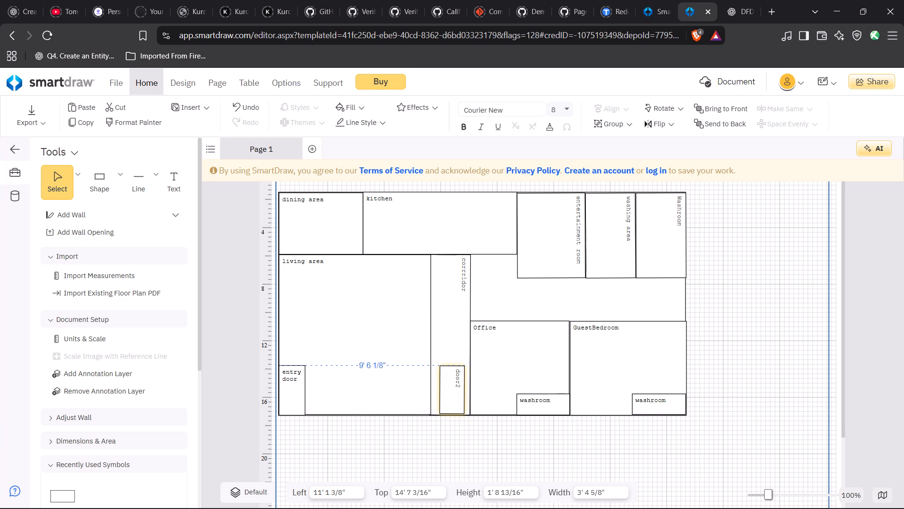
pyautogui.moveTo(453, 391); pyautogui.dragTo(451, 392)
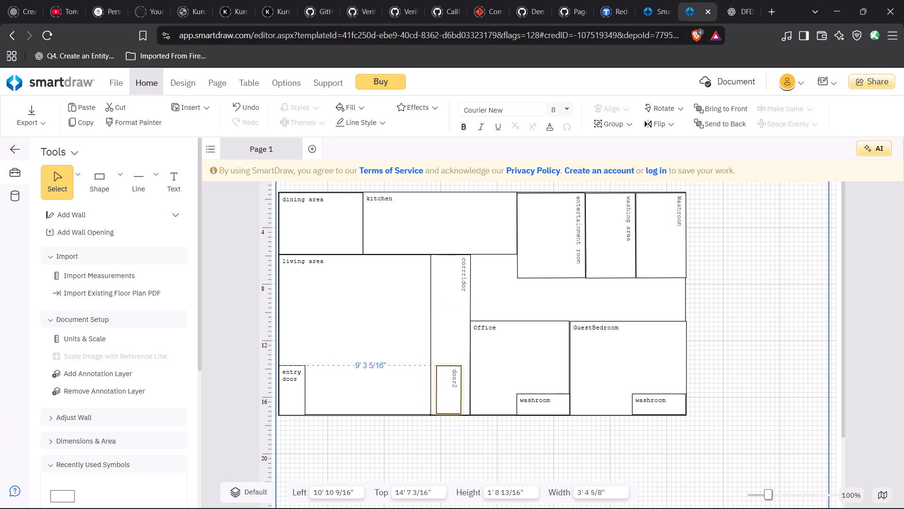
pyautogui.moveTo(451, 392); pyautogui.dragTo(451, 391)
pyautogui.click(451, 391)
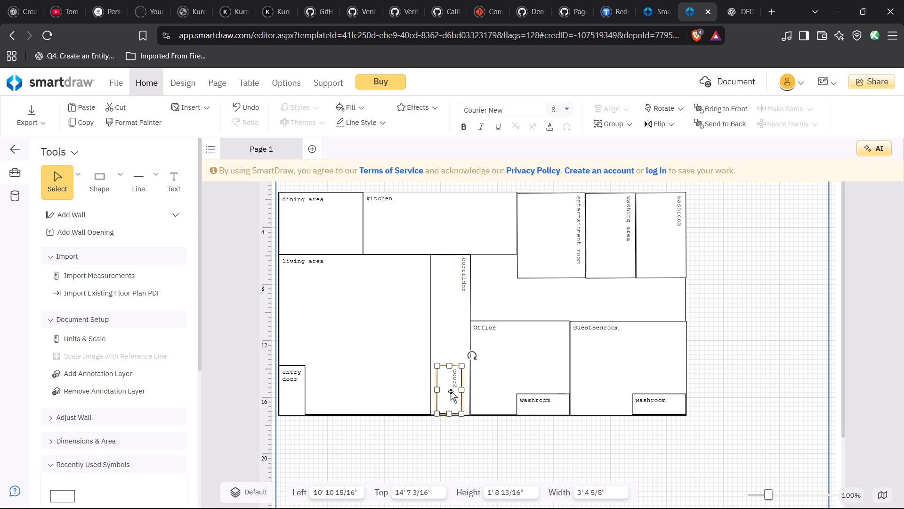
pyautogui.click(491, 441)
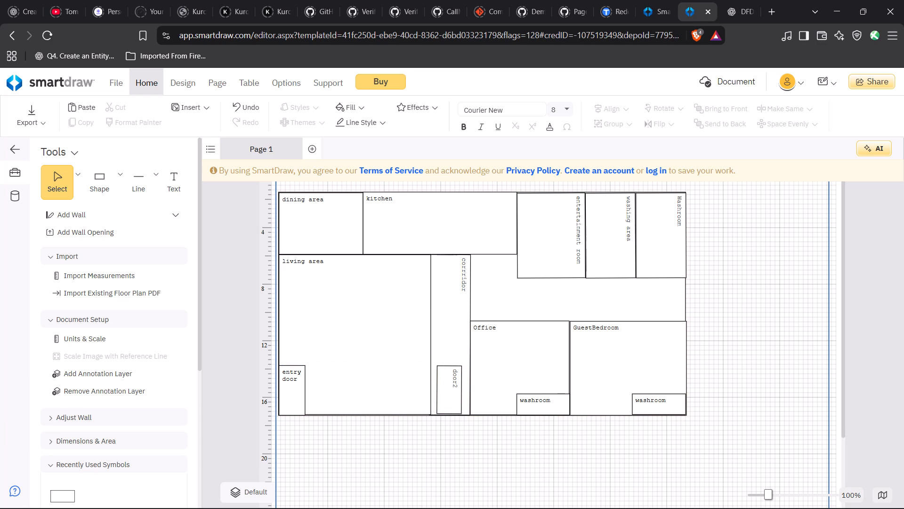
# Shorten door2 from its top edge, keeping its base at the corridor's bottom end.
pyautogui.click(454, 402)
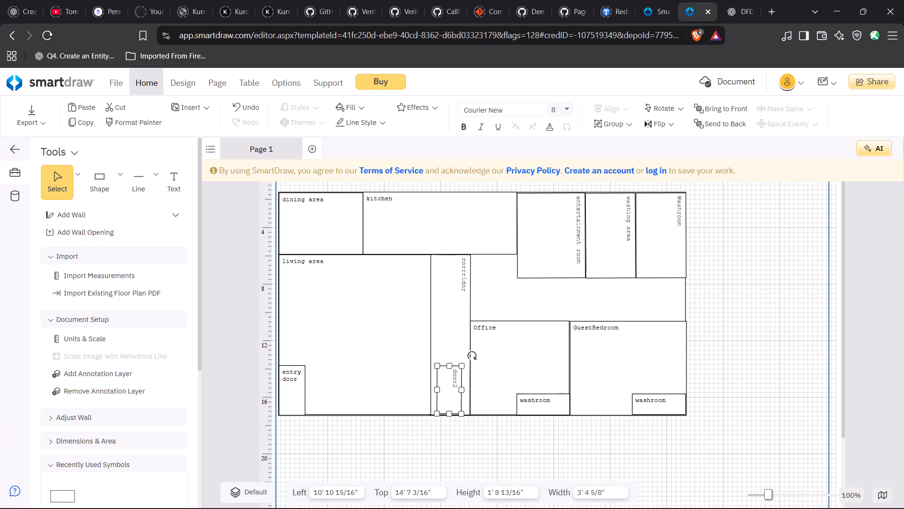
pyautogui.moveTo(450, 365); pyautogui.dragTo(449, 387)
# Shorten the entry door from its top edge until that edge lines up with the top of door2.
pyautogui.click(291, 388)
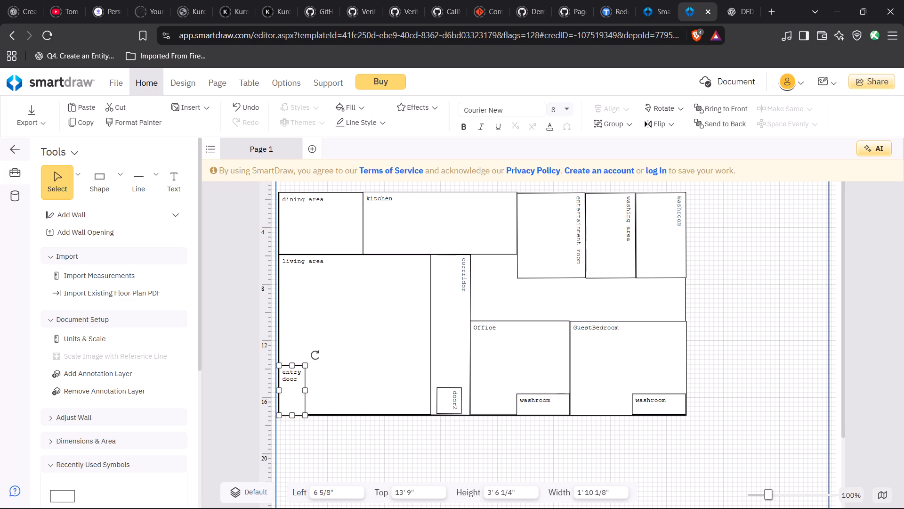
pyautogui.moveTo(290, 366); pyautogui.dragTo(300, 388)
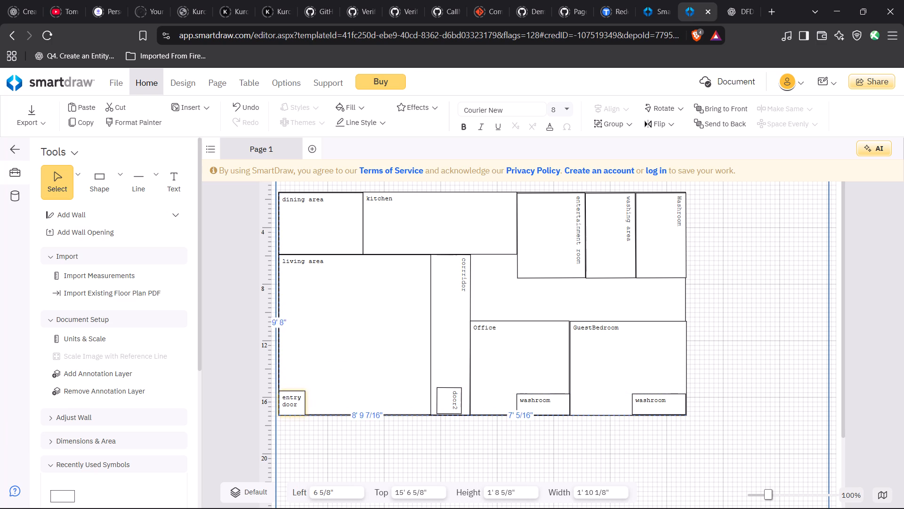
pyautogui.moveTo(300, 388); pyautogui.dragTo(300, 387)
pyautogui.click(360, 429)
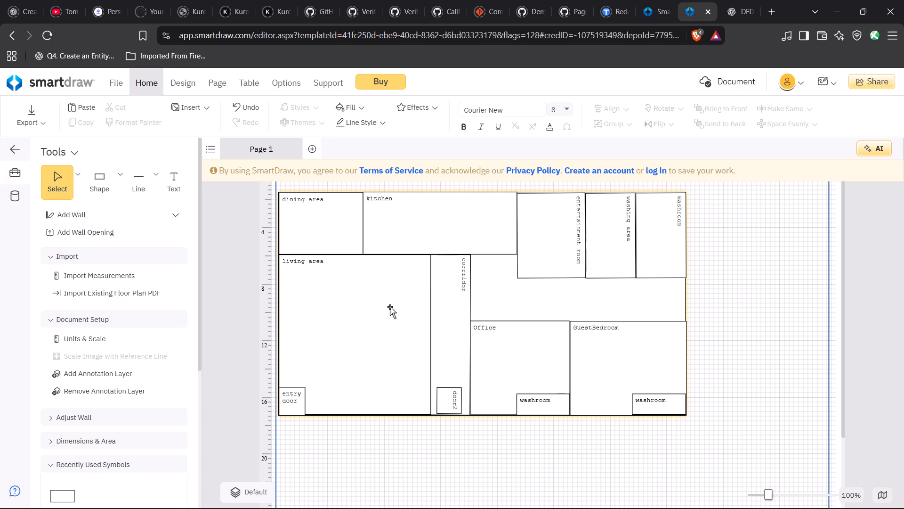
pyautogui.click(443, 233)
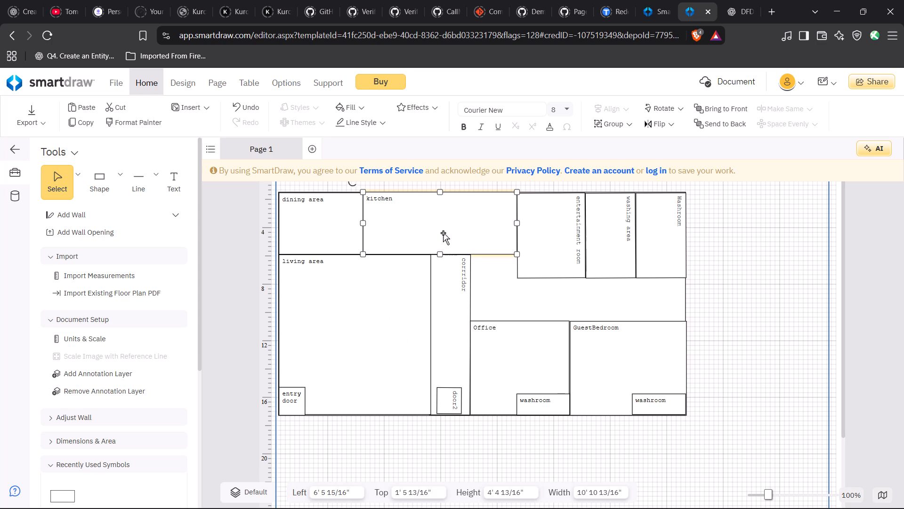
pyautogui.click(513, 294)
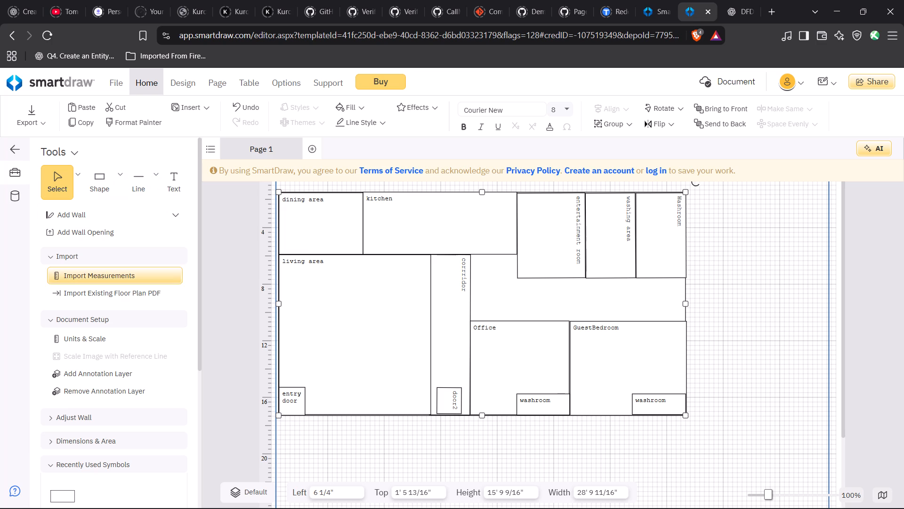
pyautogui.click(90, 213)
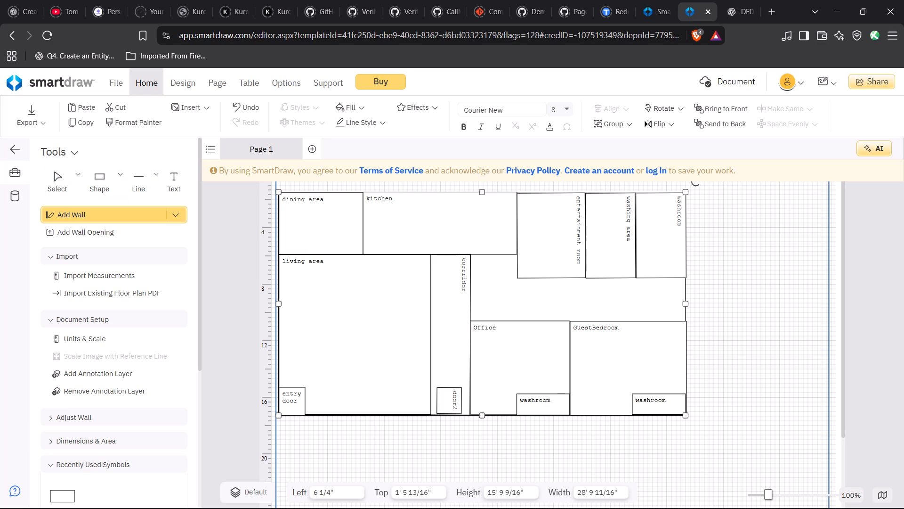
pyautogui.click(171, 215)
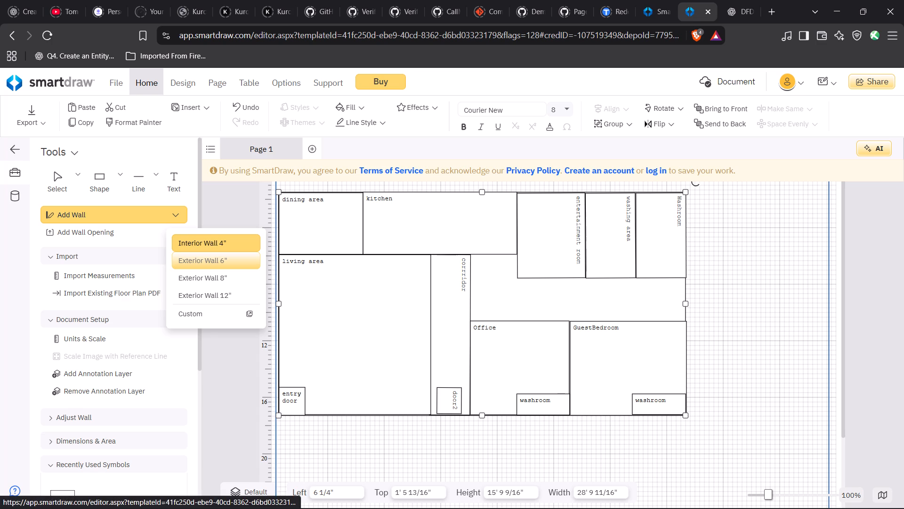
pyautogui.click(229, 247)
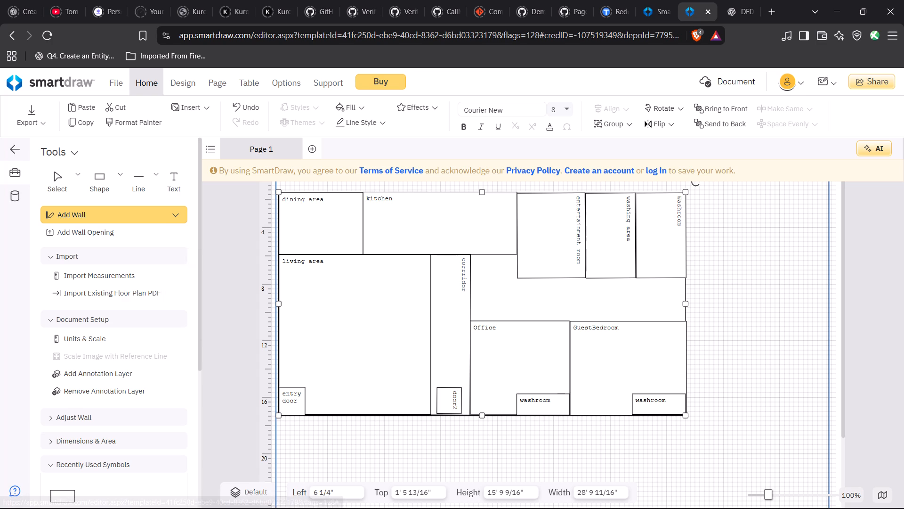
# Place a 4' wide, 7" high wall opening just below the living area's top edge.
pyautogui.click(125, 232)
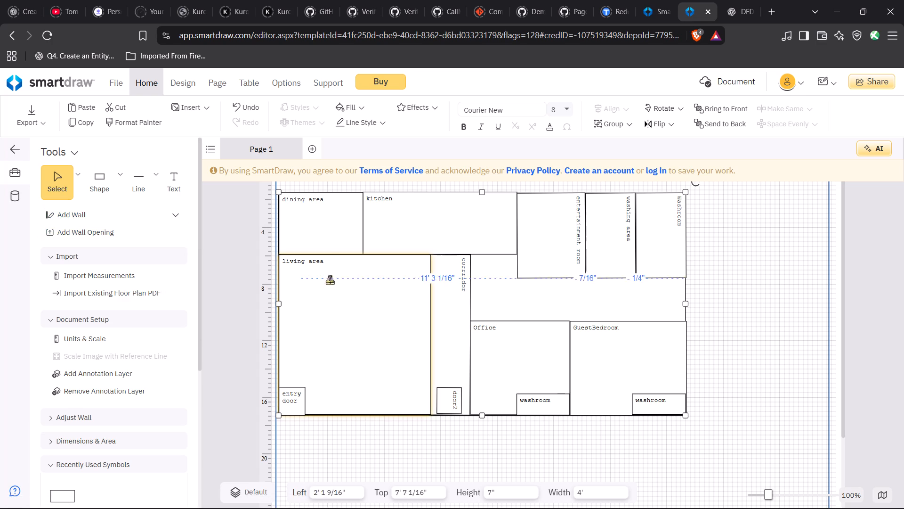
pyautogui.click(349, 262)
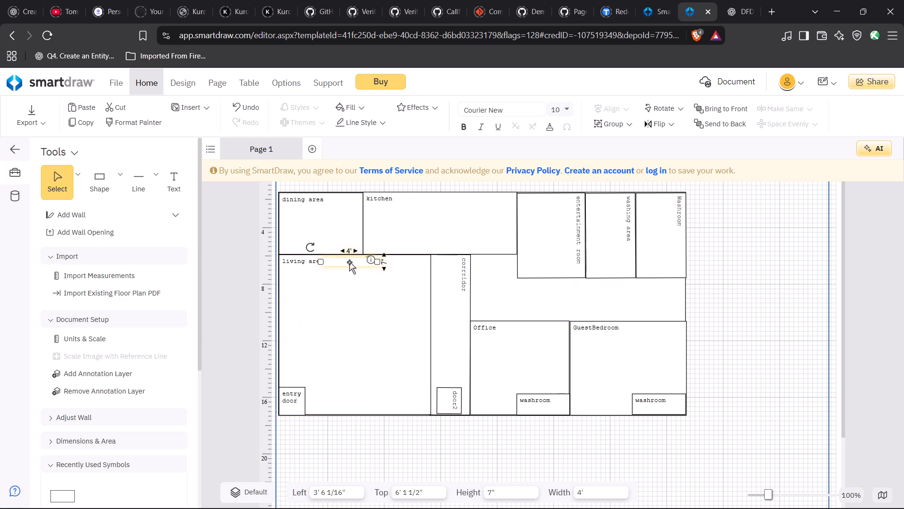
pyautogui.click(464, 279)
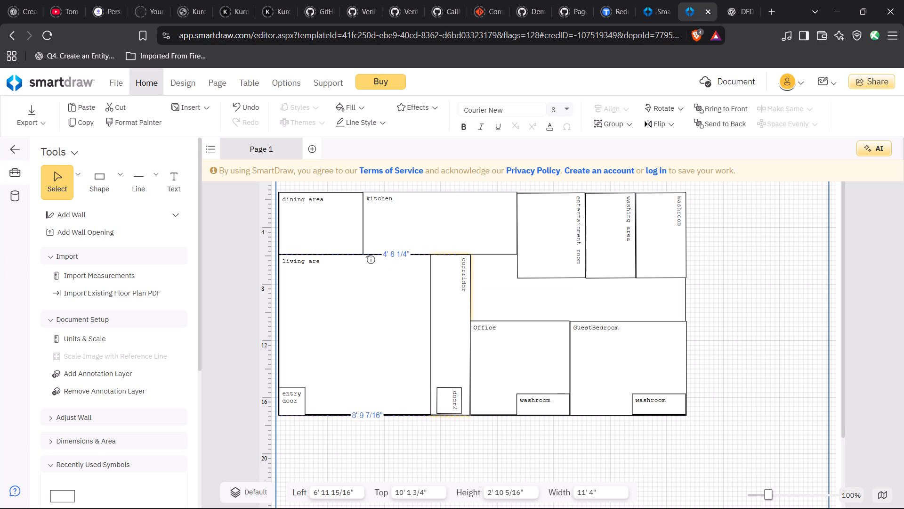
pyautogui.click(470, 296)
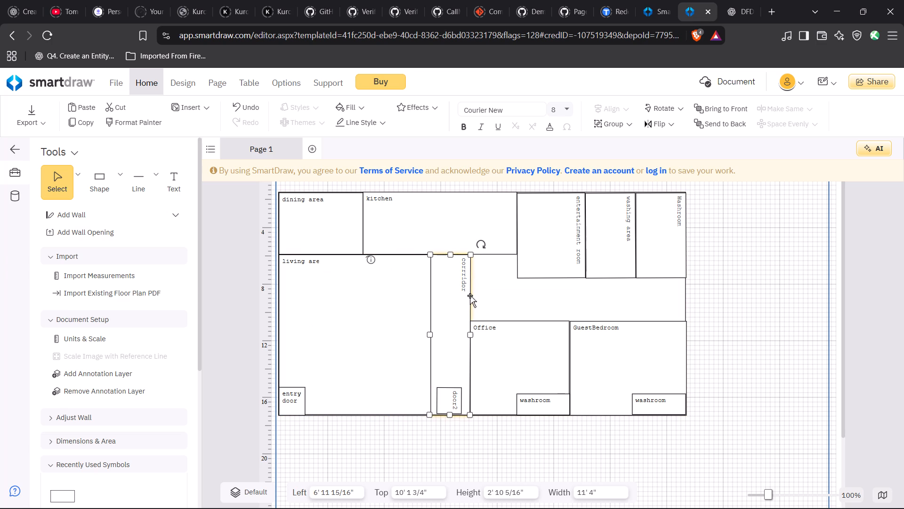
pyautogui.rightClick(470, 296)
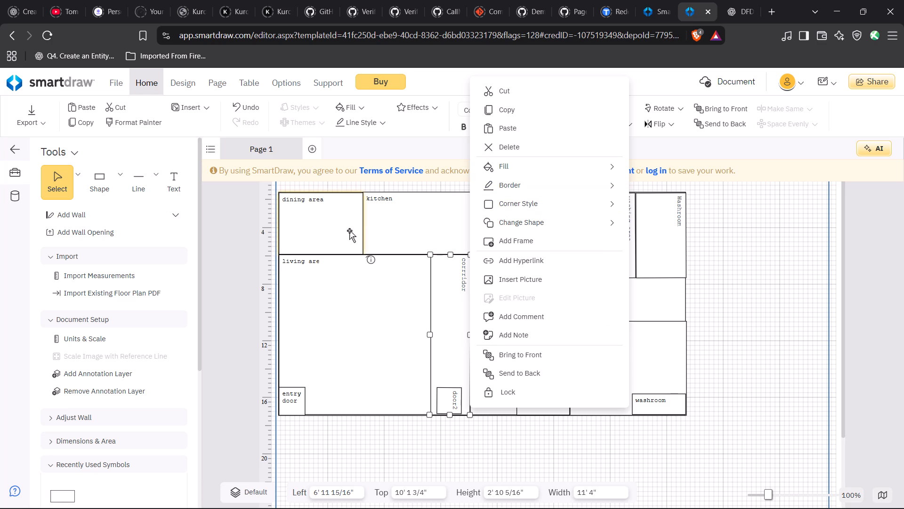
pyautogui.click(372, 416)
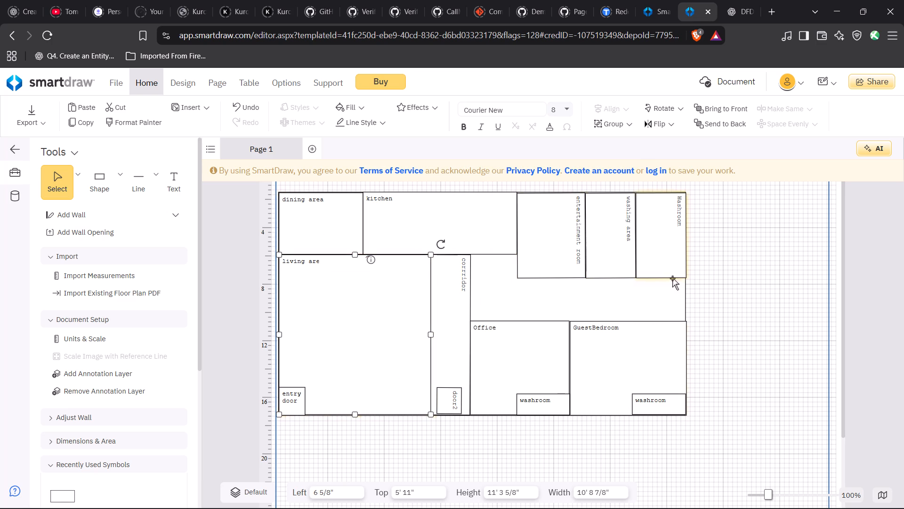
# Set the border colour of the overall house outline to black.
pyautogui.click(684, 294)
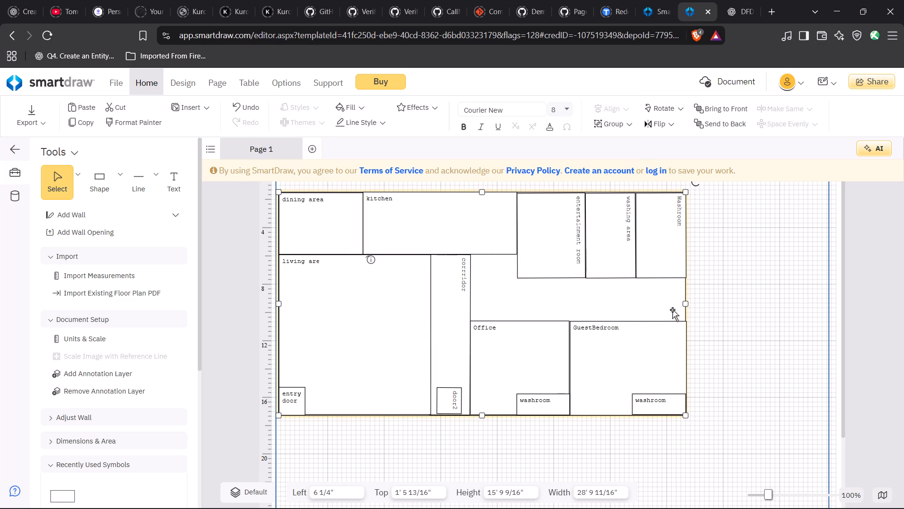
pyautogui.rightClick(687, 300)
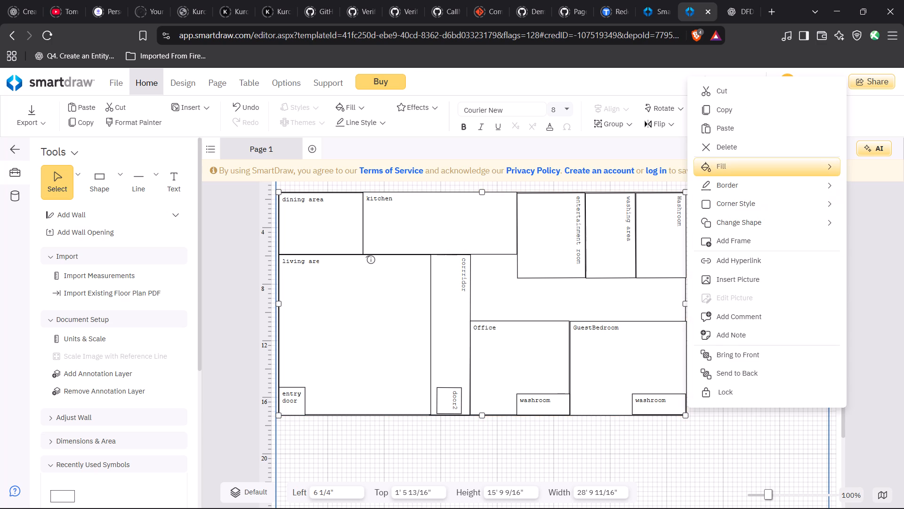
pyautogui.click(736, 193)
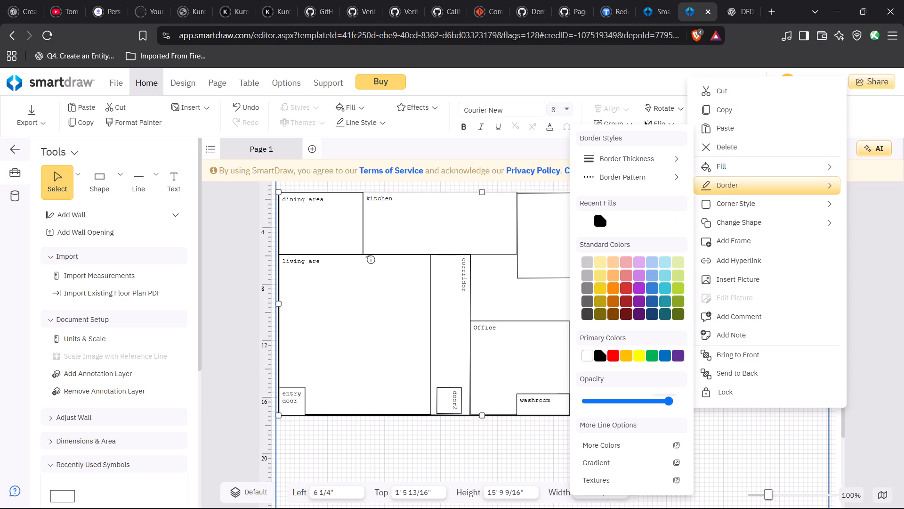
pyautogui.click(601, 360)
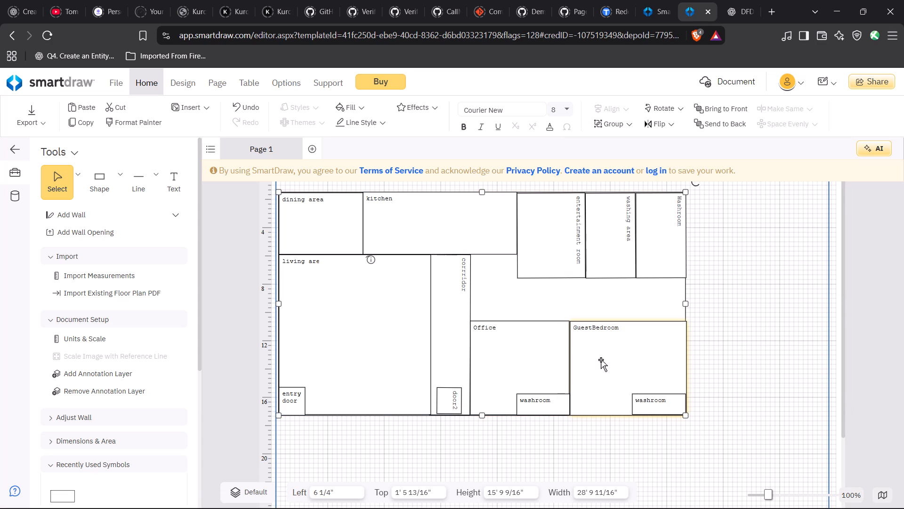
# Add a frame around the overall house outline.
pyautogui.rightClick(687, 304)
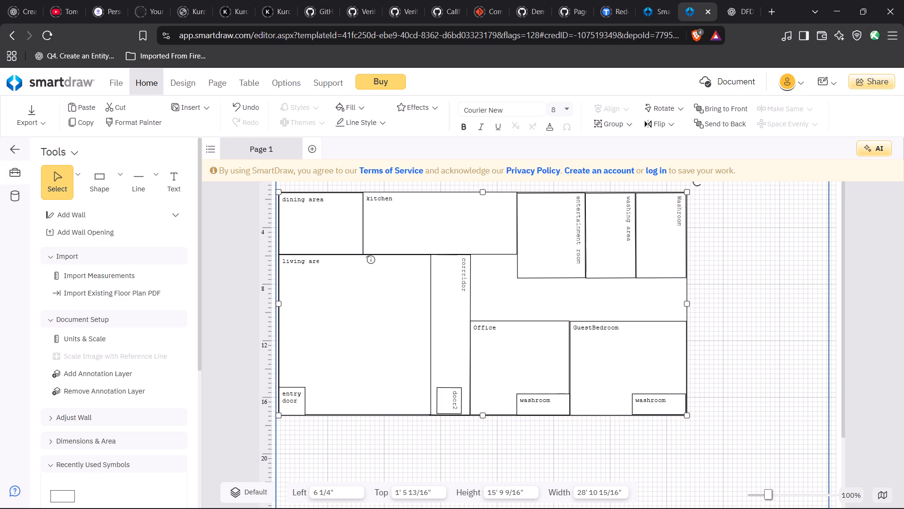
pyautogui.rightClick(686, 302)
pyautogui.click(686, 304)
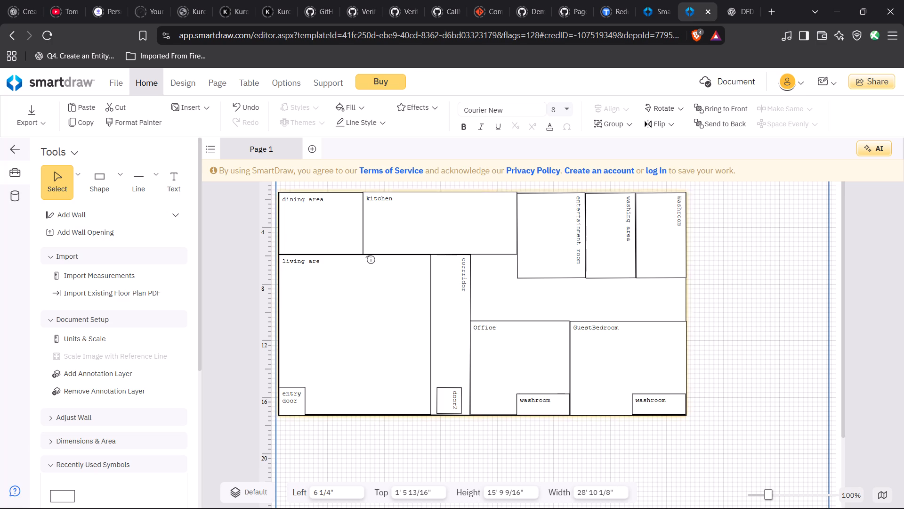
pyautogui.rightClick(686, 304)
pyautogui.rightClick(686, 304)
pyautogui.click(649, 306)
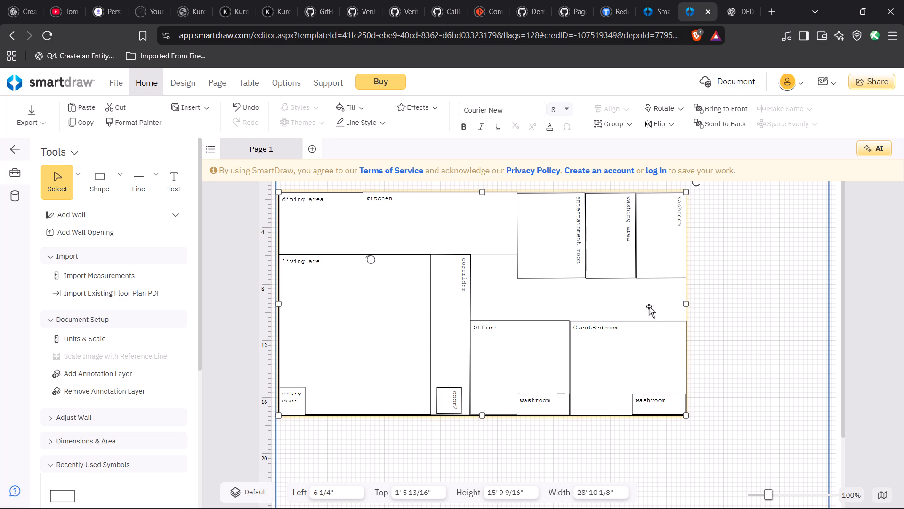
pyautogui.rightClick(679, 299)
pyautogui.rightClick(679, 299)
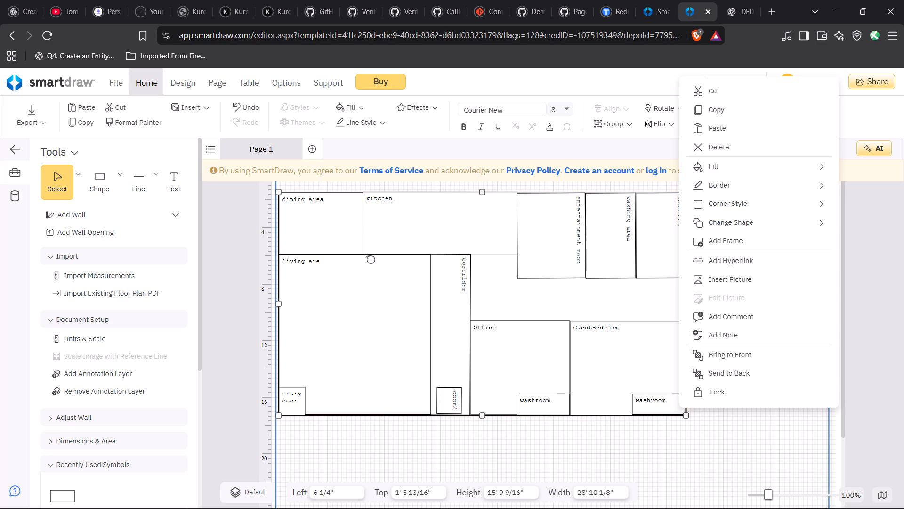
pyautogui.click(717, 242)
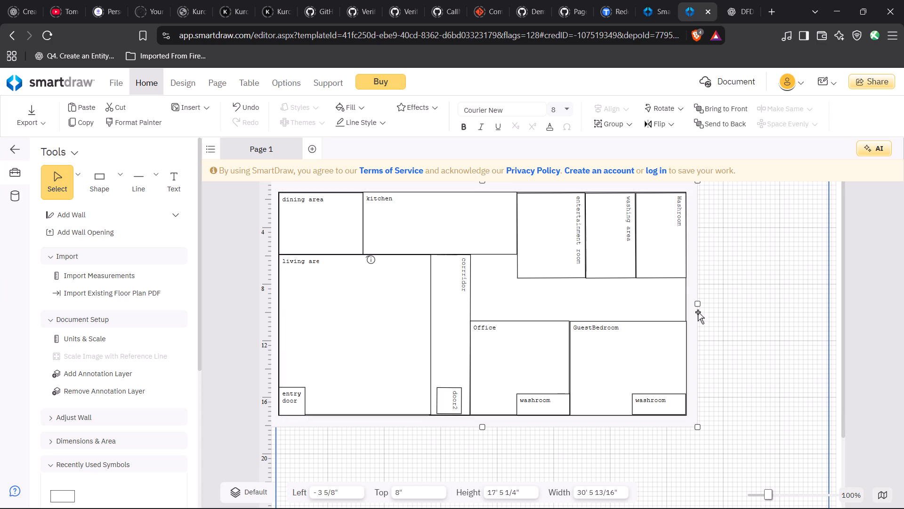
# Move the framed floor plan about 4' down and slightly right so its frame starts inside the page's left edge.
pyautogui.moveTo(699, 304); pyautogui.dragTo(686, 300)
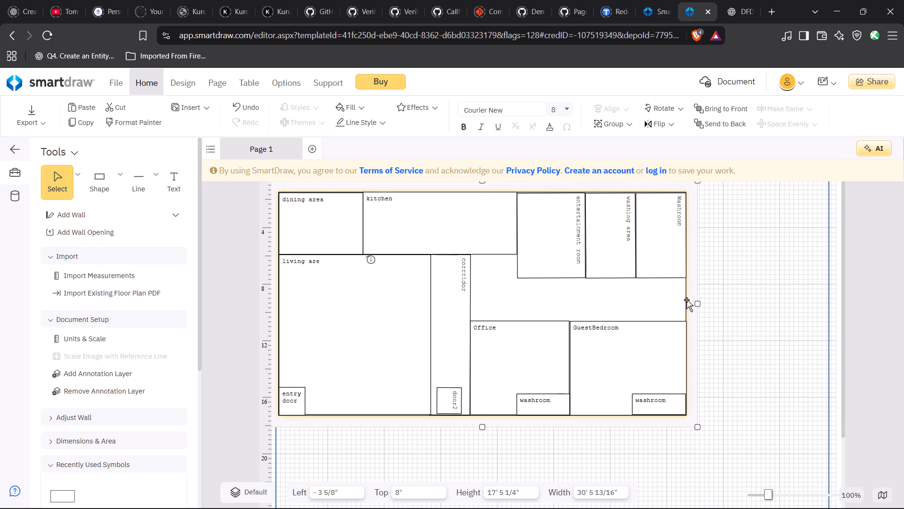
pyautogui.click(686, 300)
pyautogui.click(686, 305)
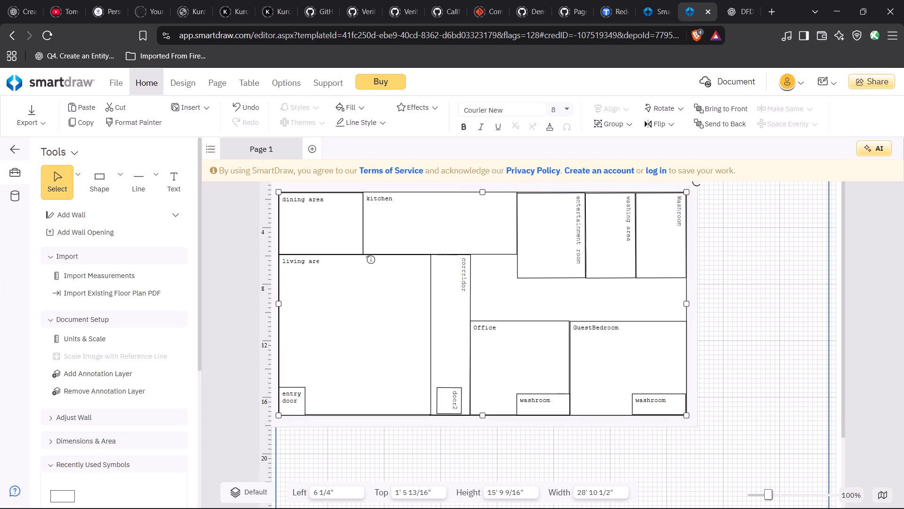
pyautogui.moveTo(699, 301); pyautogui.dragTo(642, 311)
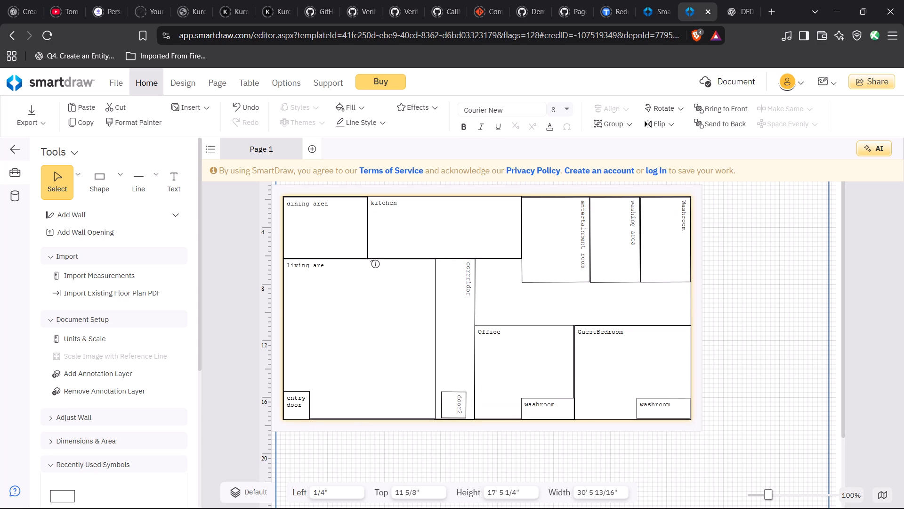
pyautogui.moveTo(642, 311); pyautogui.dragTo(641, 356)
# Reposition the house outline flush around the rooms, at left 10 7/8" and top 5' 5 1/16", with a width of about 28' 9".
pyautogui.moveTo(641, 361); pyautogui.dragTo(641, 328)
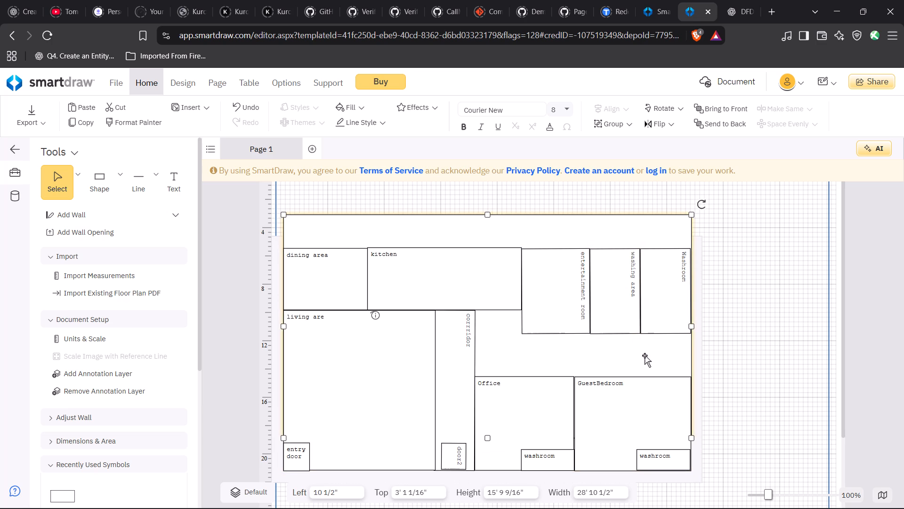
pyautogui.click(690, 326)
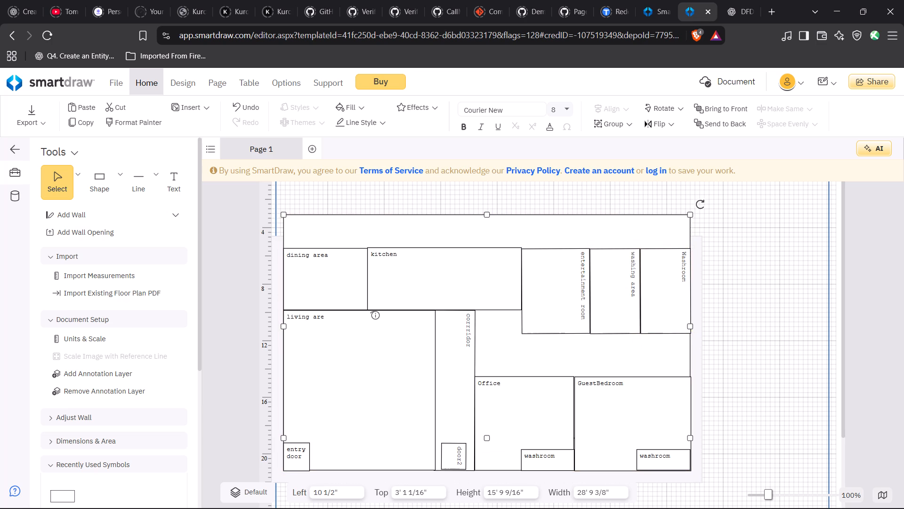
pyautogui.moveTo(678, 346); pyautogui.dragTo(678, 365)
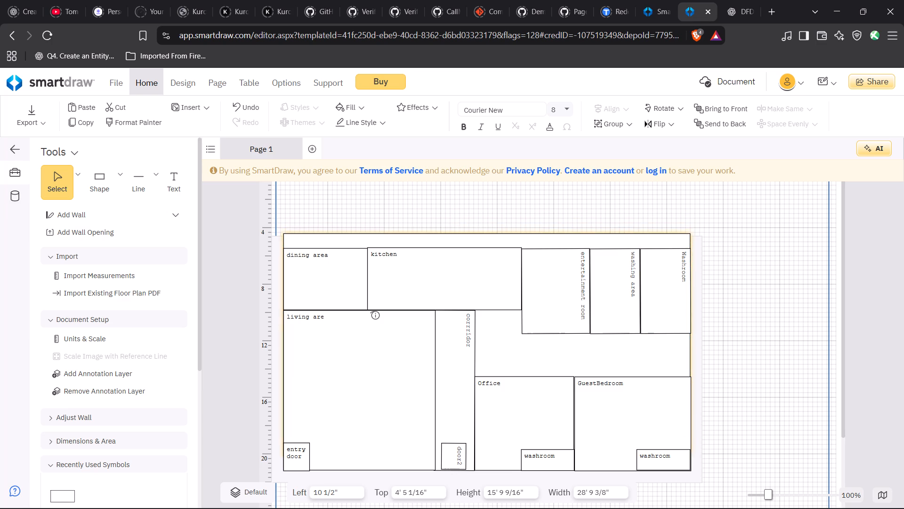
pyautogui.moveTo(678, 365); pyautogui.dragTo(677, 379)
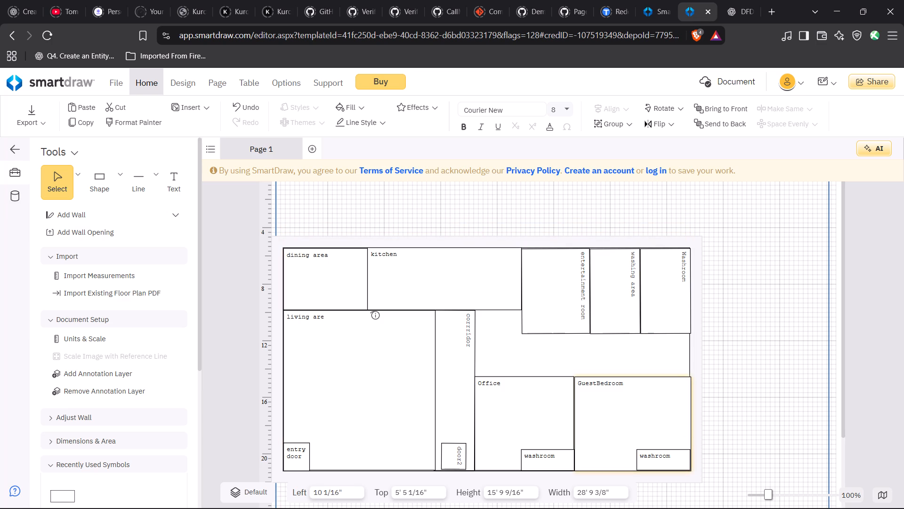
pyautogui.moveTo(677, 379); pyautogui.dragTo(678, 379)
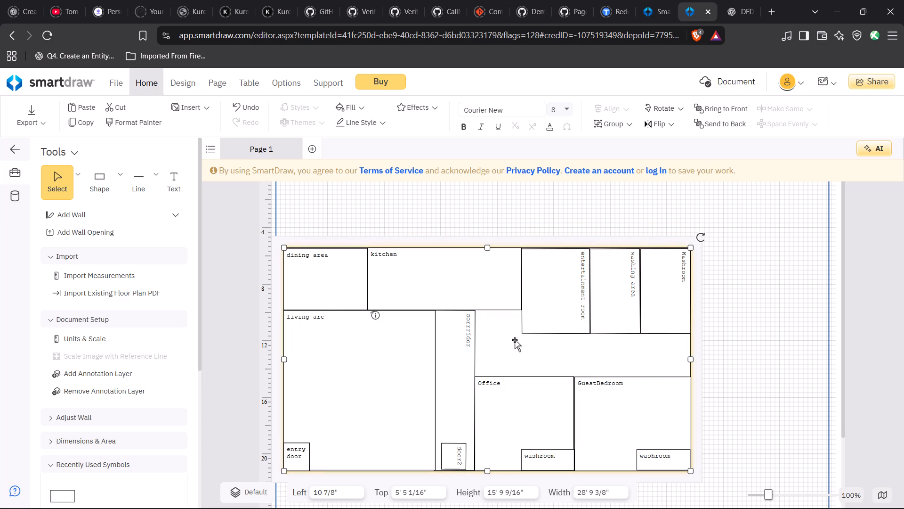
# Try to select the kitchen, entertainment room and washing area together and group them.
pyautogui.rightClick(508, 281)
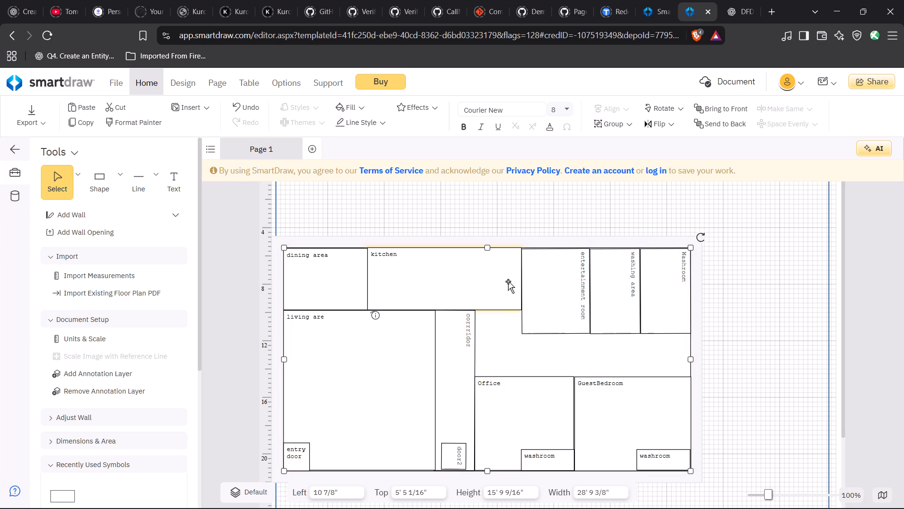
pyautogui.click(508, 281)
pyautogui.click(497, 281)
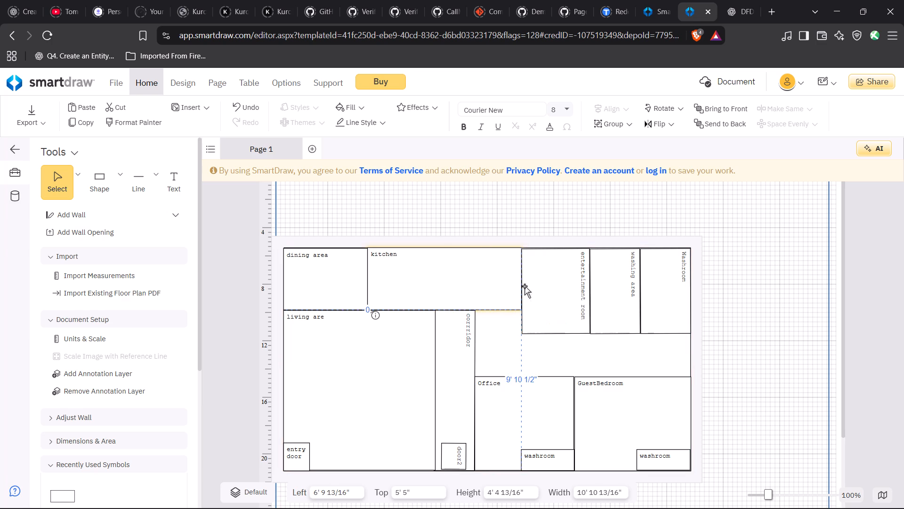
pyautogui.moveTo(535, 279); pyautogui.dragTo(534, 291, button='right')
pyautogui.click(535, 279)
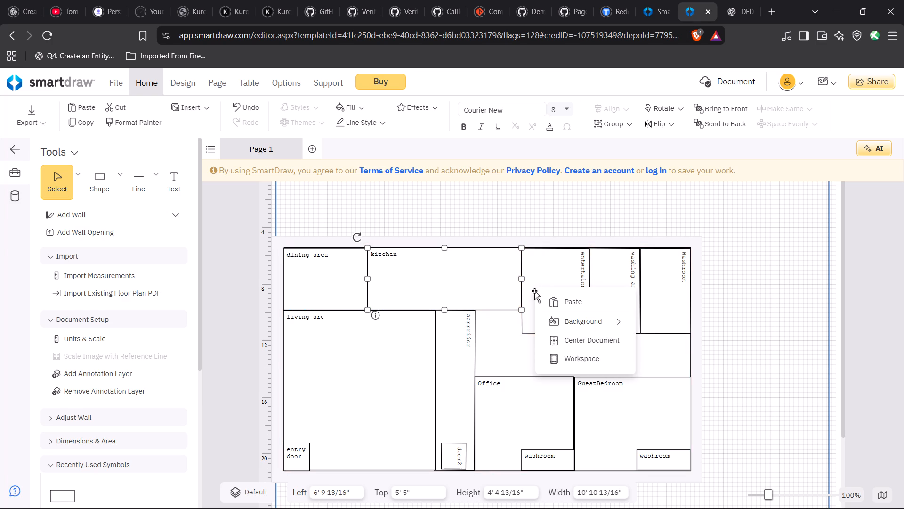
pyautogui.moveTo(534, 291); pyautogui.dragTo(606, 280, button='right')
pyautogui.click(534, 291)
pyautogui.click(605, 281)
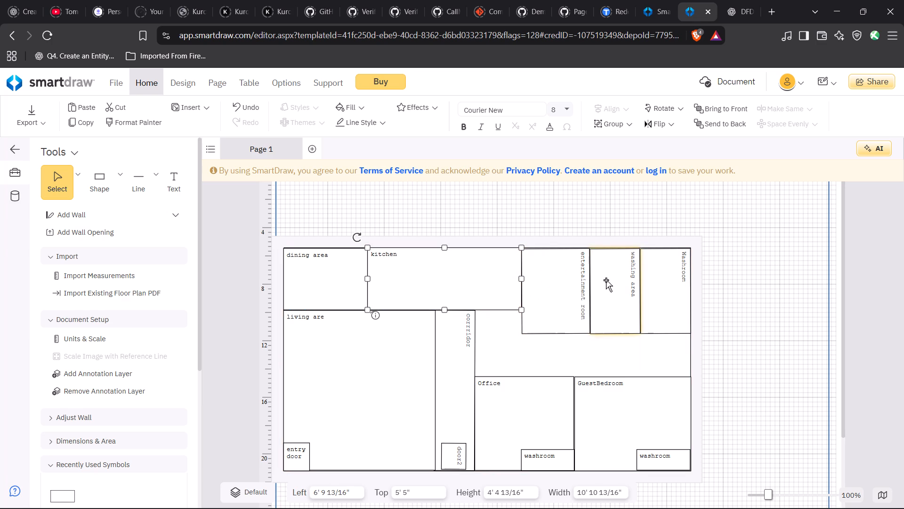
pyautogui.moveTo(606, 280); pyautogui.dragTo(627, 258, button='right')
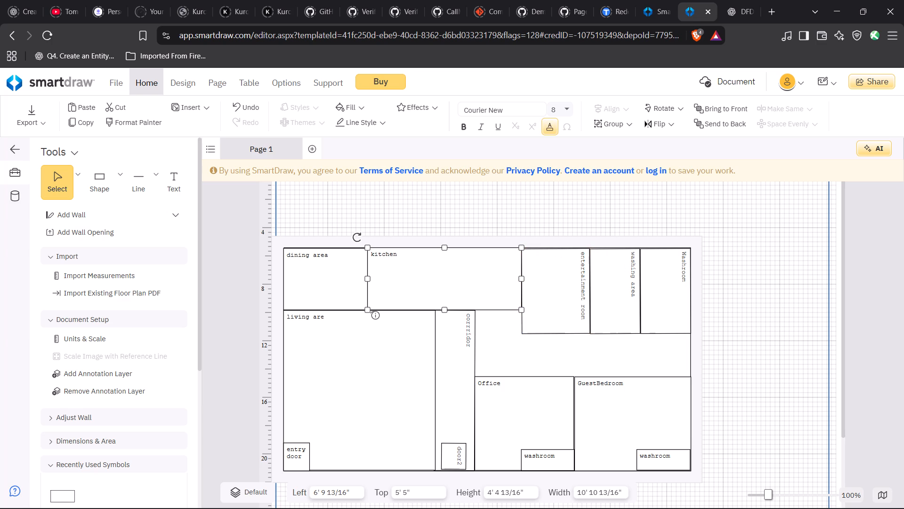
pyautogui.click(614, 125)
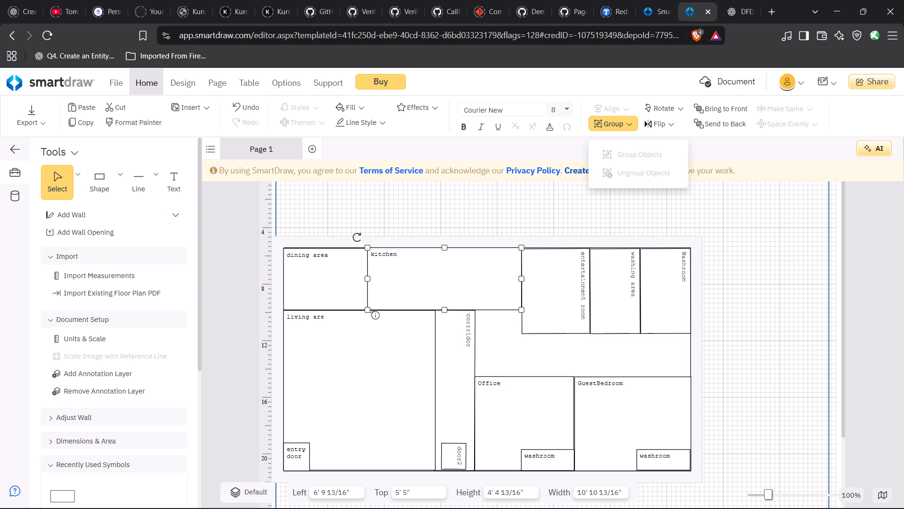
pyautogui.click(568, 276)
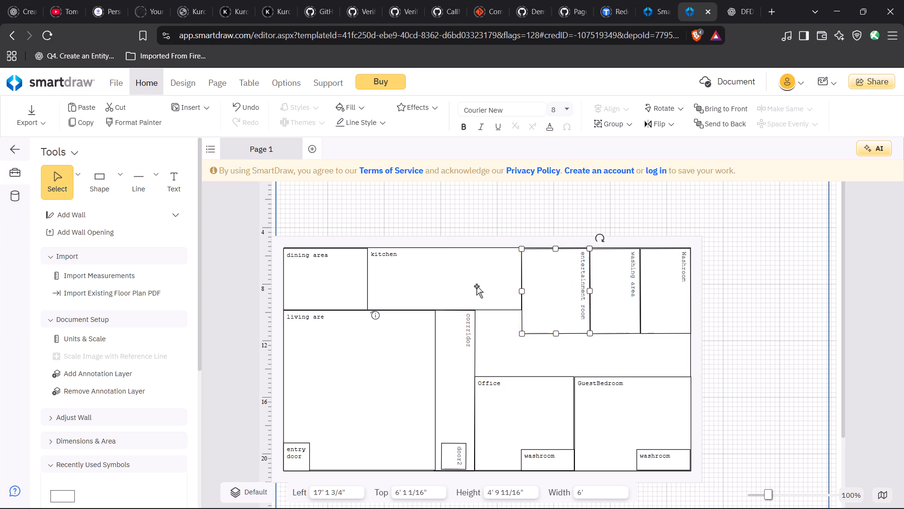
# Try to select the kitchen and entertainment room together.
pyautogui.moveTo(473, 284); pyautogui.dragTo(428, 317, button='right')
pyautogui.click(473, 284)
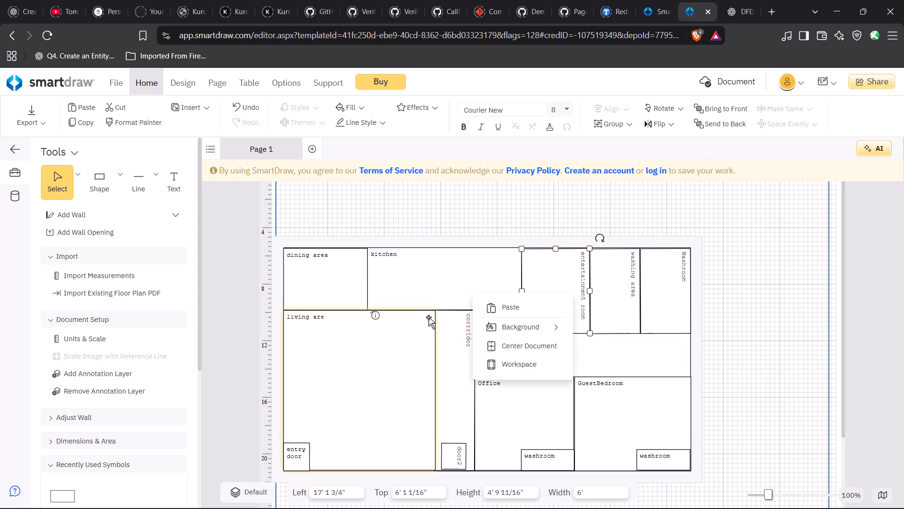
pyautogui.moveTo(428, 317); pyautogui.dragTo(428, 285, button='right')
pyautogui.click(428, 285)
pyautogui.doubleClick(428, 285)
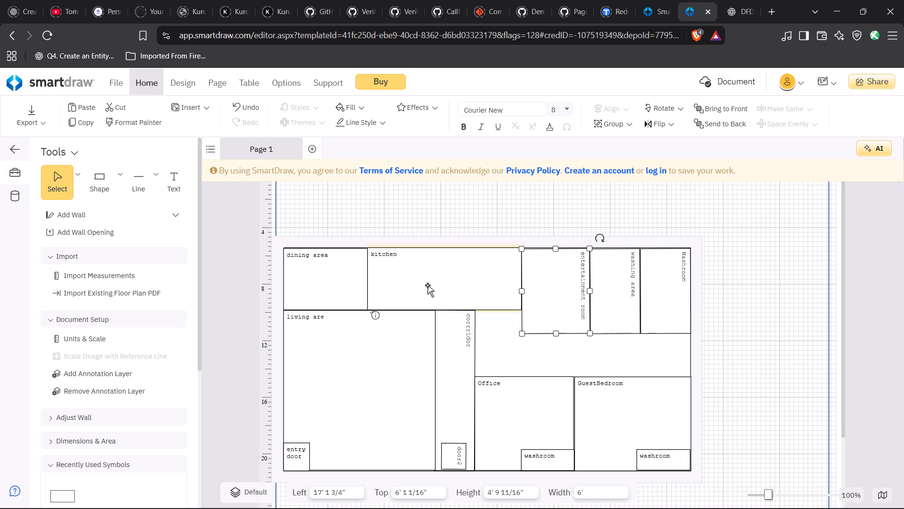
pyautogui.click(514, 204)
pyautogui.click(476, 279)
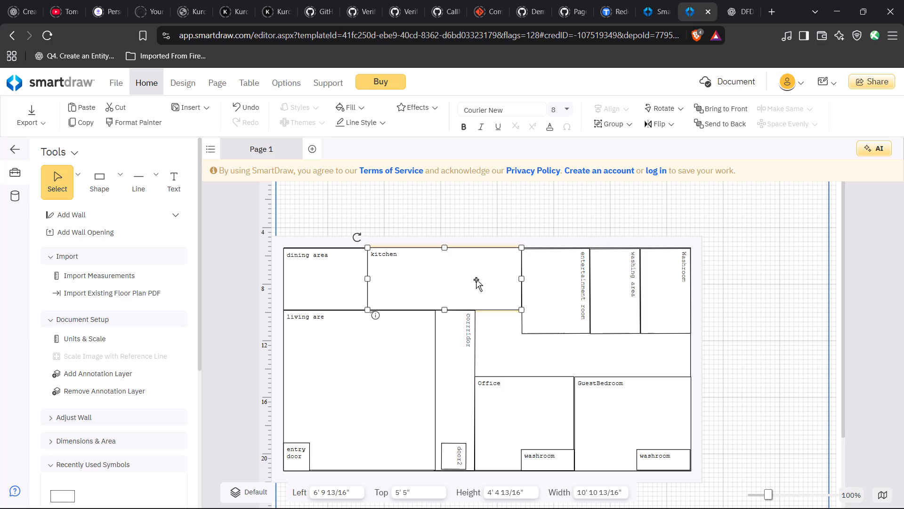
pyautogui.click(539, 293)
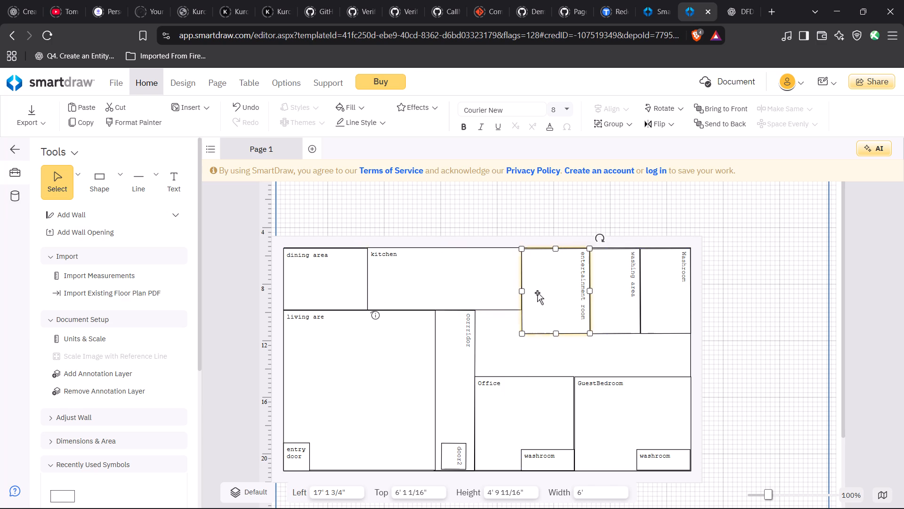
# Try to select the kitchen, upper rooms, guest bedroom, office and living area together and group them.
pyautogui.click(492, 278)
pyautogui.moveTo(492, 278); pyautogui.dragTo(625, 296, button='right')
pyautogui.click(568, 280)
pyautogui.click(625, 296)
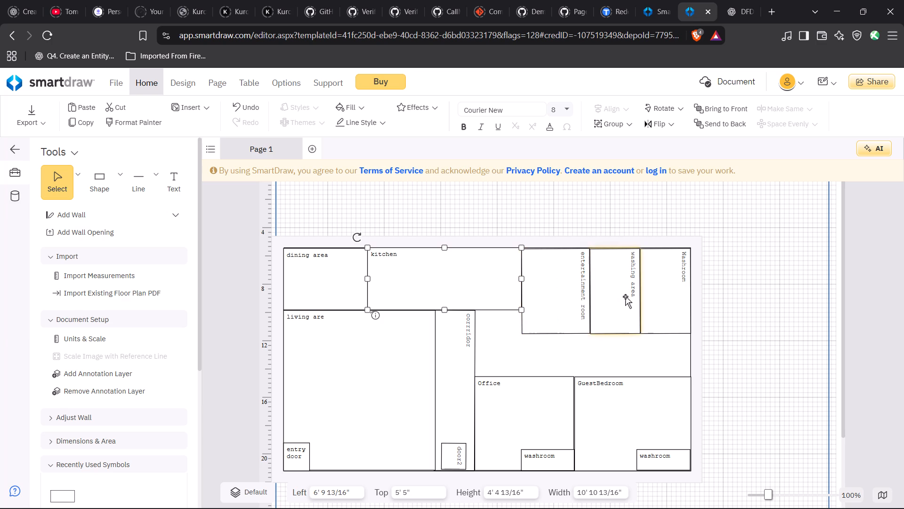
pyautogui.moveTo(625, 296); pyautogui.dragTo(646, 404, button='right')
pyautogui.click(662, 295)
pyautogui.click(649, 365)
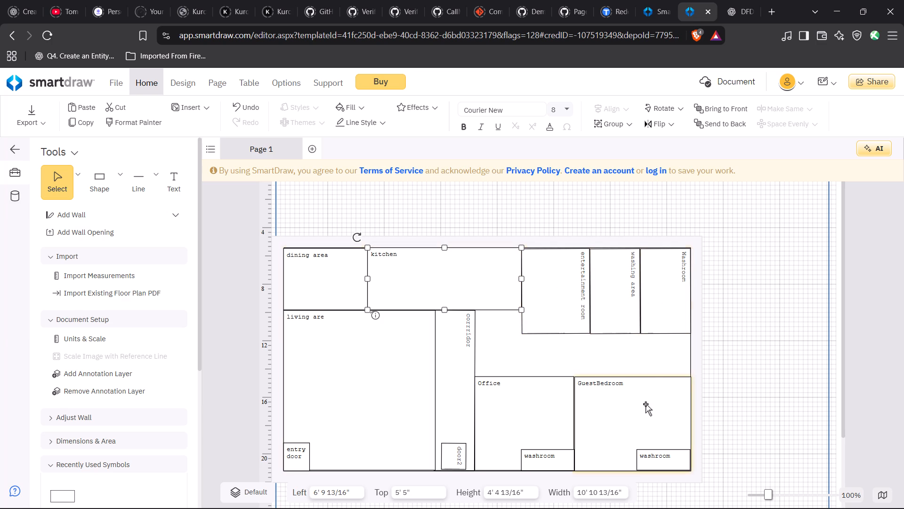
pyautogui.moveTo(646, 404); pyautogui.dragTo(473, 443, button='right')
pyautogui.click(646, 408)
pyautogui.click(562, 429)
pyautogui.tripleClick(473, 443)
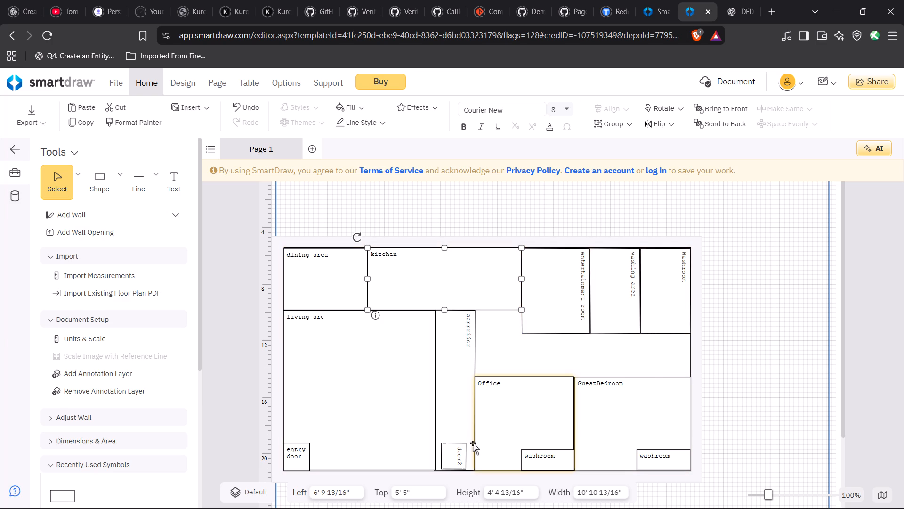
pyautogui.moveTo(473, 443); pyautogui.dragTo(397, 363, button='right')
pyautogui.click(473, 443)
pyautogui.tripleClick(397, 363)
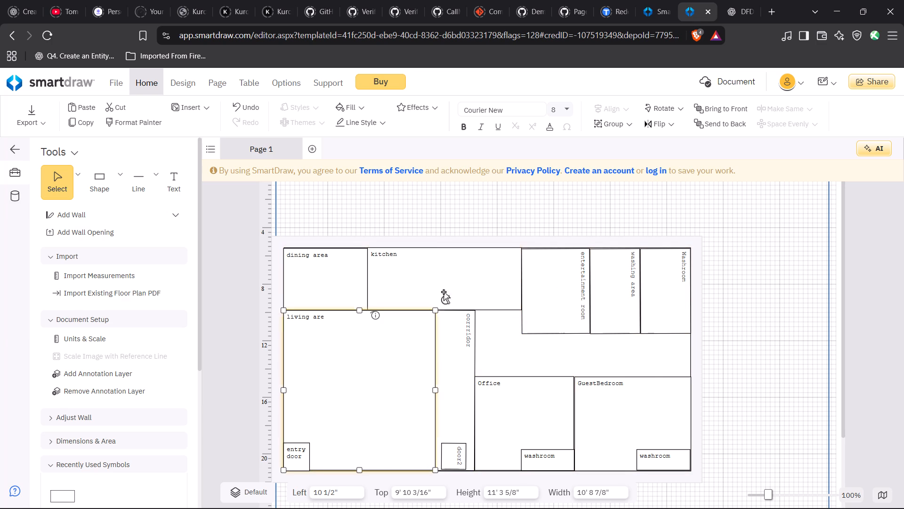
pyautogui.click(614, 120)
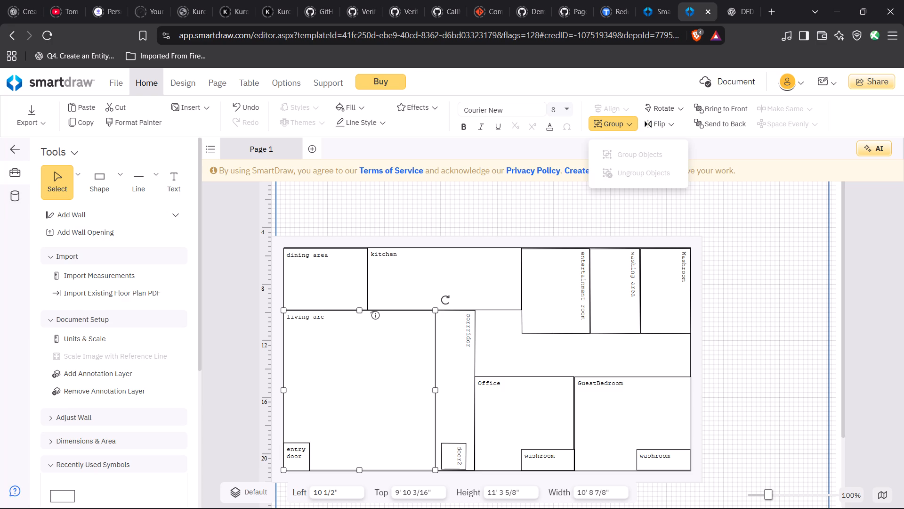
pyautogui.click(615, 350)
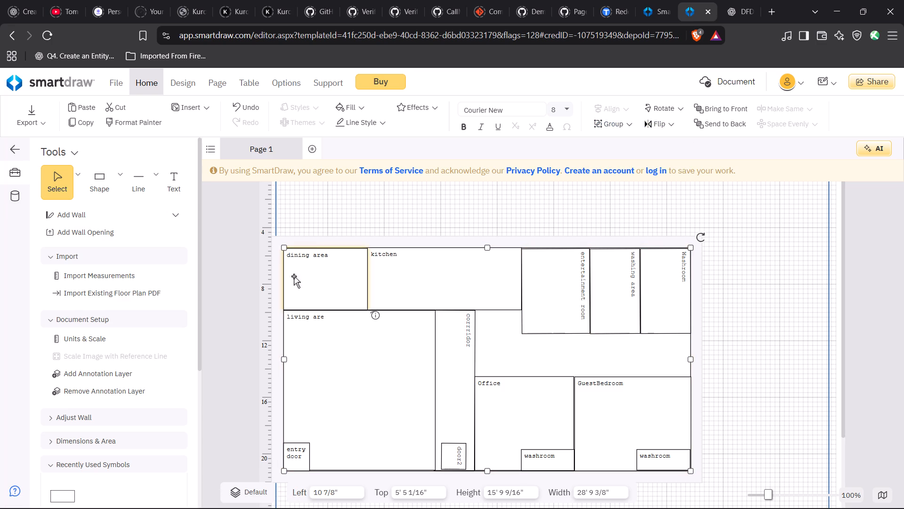
# Select every object of the floor plan and group them into one object.
pyautogui.click(302, 292)
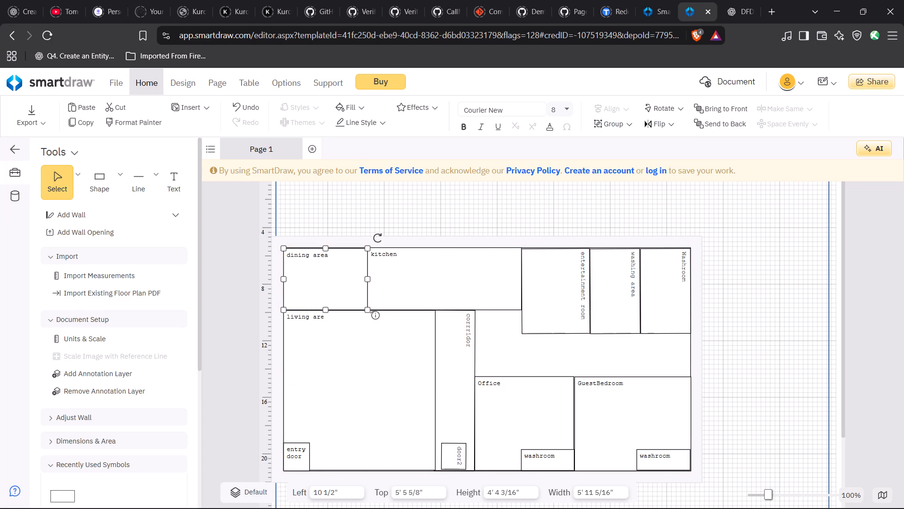
pyautogui.hotkey('ctrl', 'a')
pyautogui.click(607, 126)
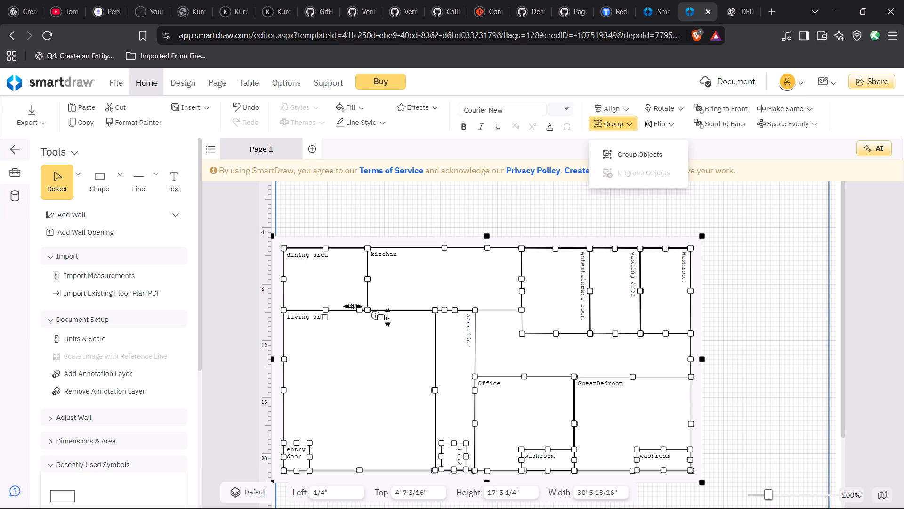
pyautogui.click(609, 148)
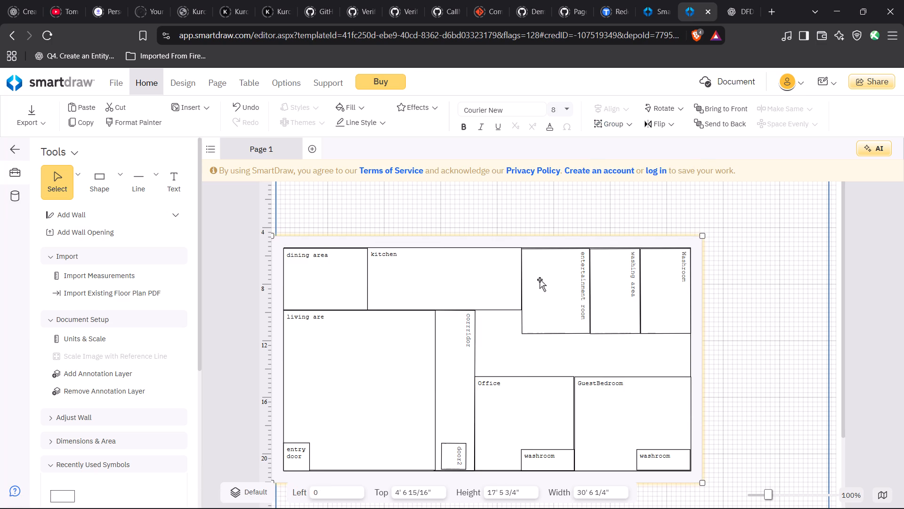
# Move the grouped floor plan up the page to about left 3/8" and top 6 9/16".
pyautogui.moveTo(511, 255); pyautogui.dragTo(510, 200)
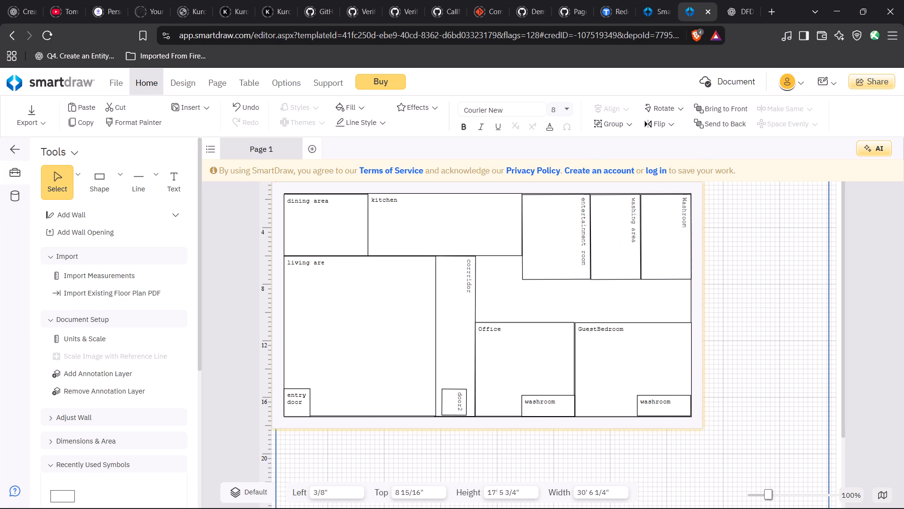
pyautogui.moveTo(510, 200); pyautogui.dragTo(512, 198)
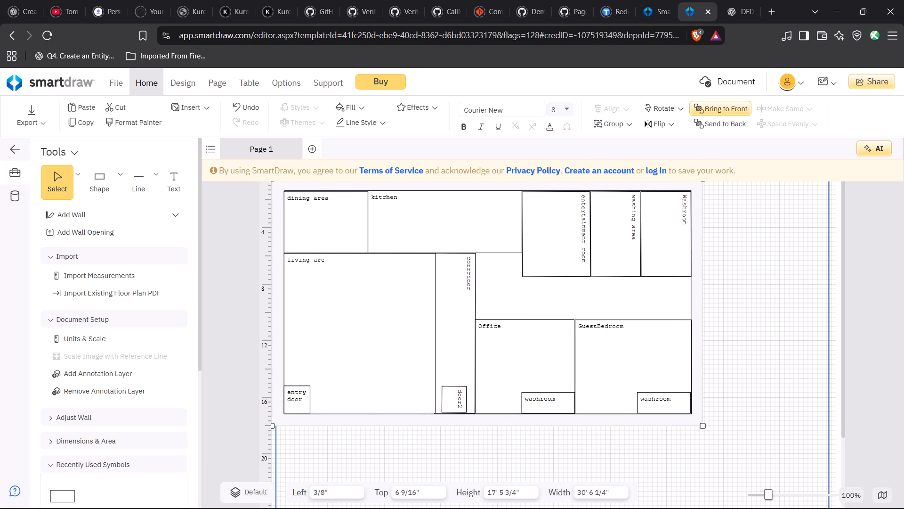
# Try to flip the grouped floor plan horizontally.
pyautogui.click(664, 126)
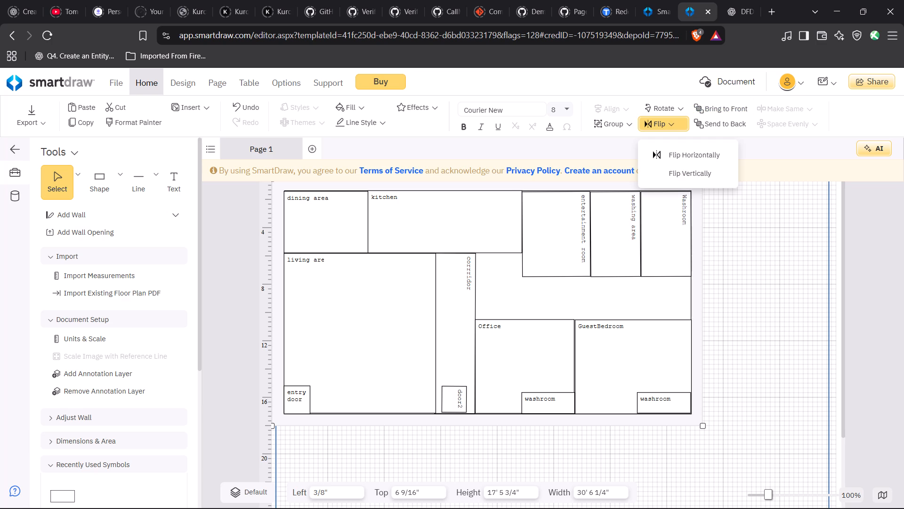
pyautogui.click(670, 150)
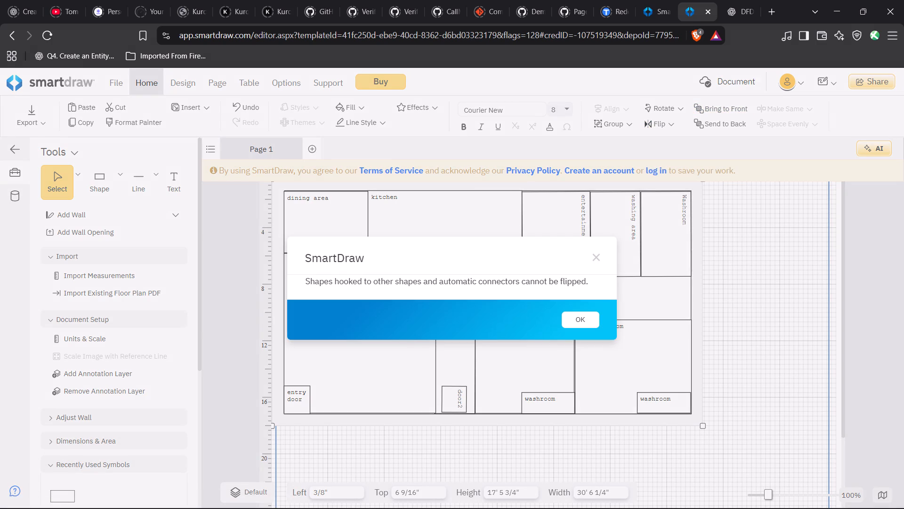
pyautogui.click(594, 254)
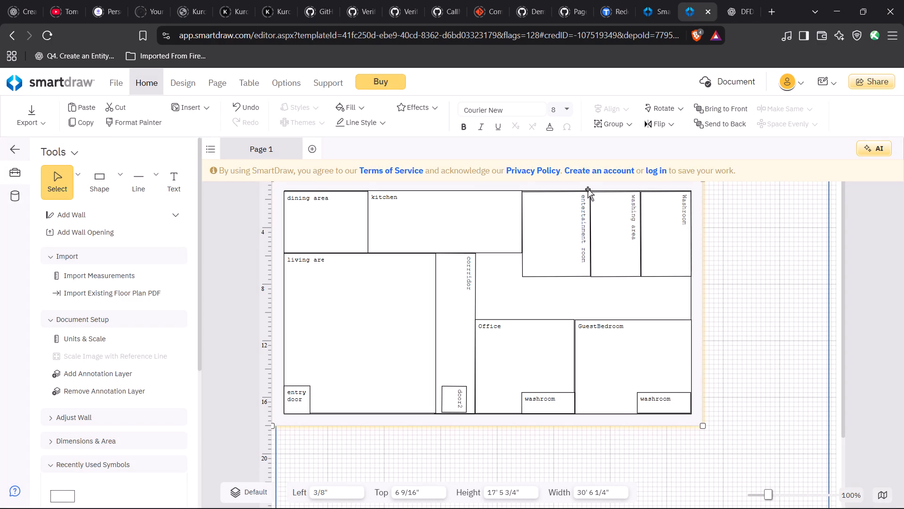